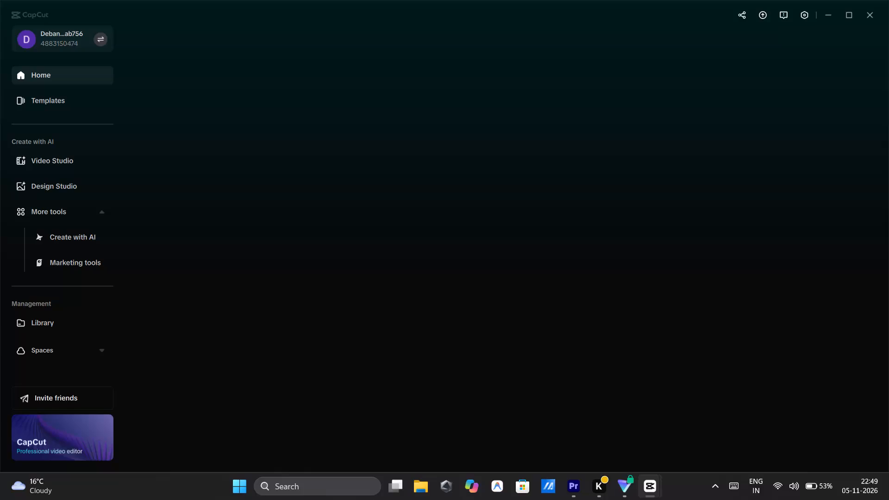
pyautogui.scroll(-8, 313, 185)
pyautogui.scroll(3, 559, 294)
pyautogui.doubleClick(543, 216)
# Raise the screen brightness to its maximum in the system quick settings.
pyautogui.click(797, 487)
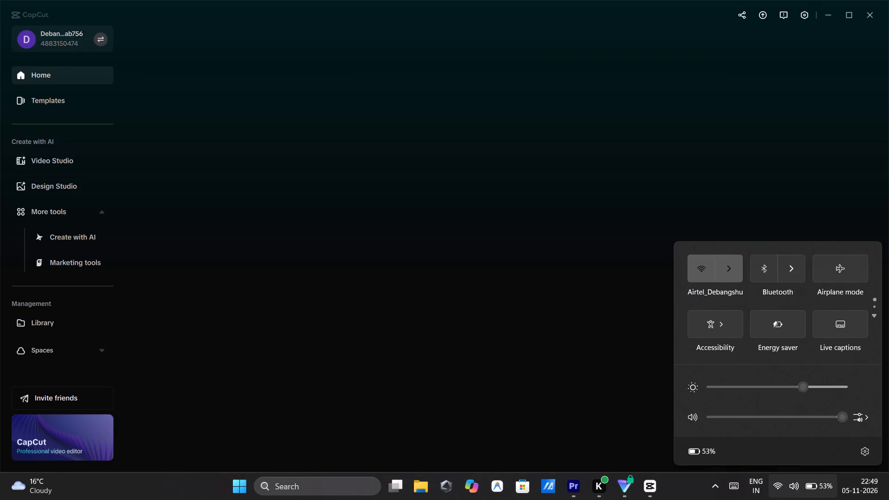
pyautogui.moveTo(805, 385); pyautogui.dragTo(888, 393)
pyautogui.click(423, 333)
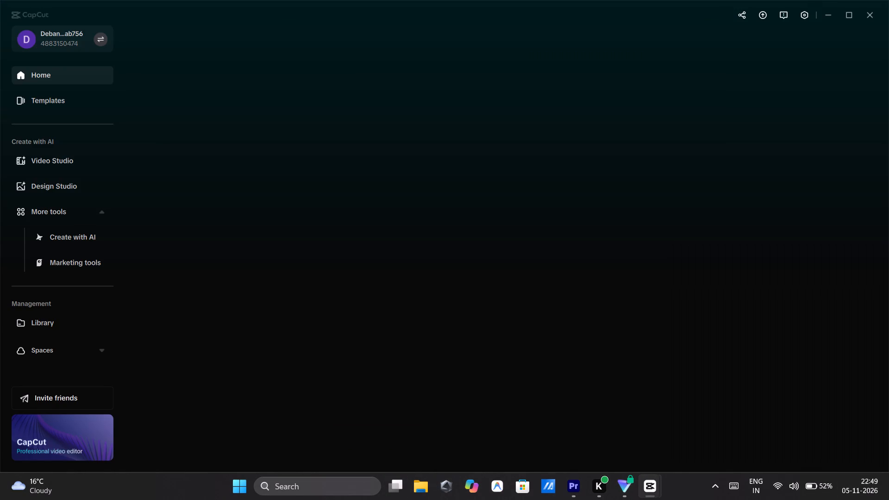
# Look over the open windows, bring the CapCut home window back to the front and select its Home page.
pyautogui.scroll(-1, 419, 322)
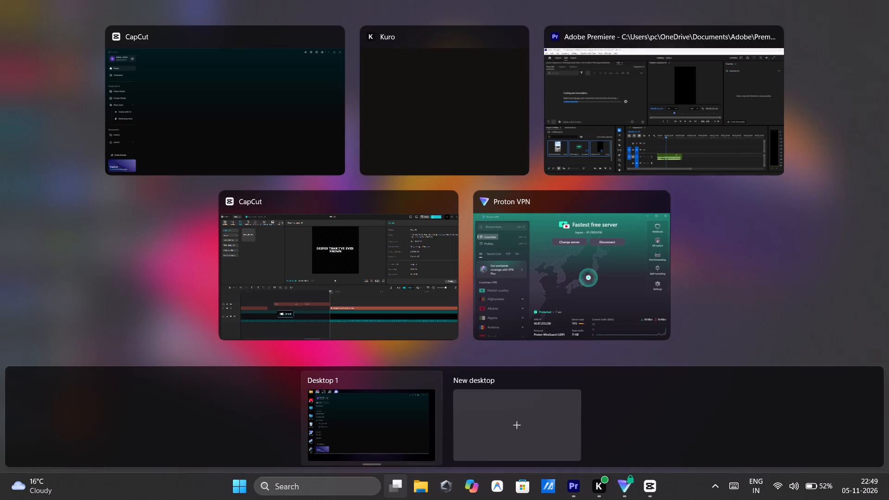
pyautogui.rightClick(492, 144)
pyautogui.moveTo(473, 163); pyautogui.dragTo(346, 181, button='right')
pyautogui.moveTo(243, 264); pyautogui.dragTo(231, 294, button='right')
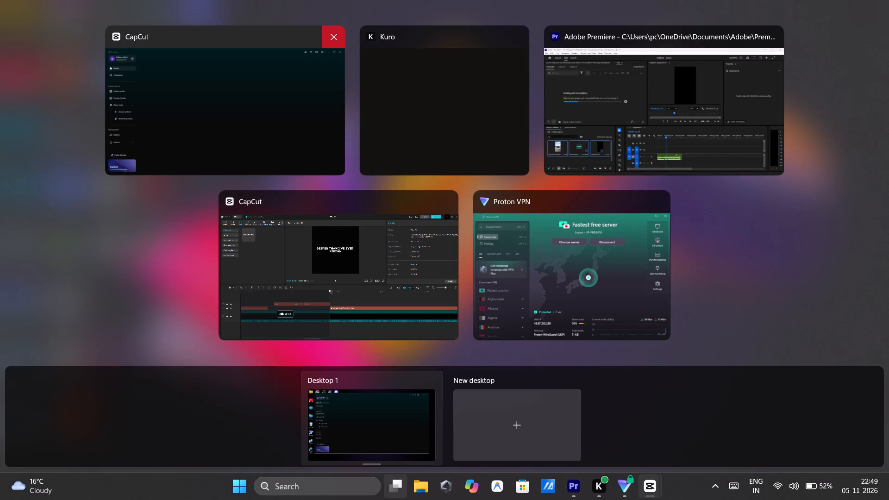
pyautogui.click(255, 151)
pyautogui.click(87, 65)
pyautogui.tripleClick(86, 74)
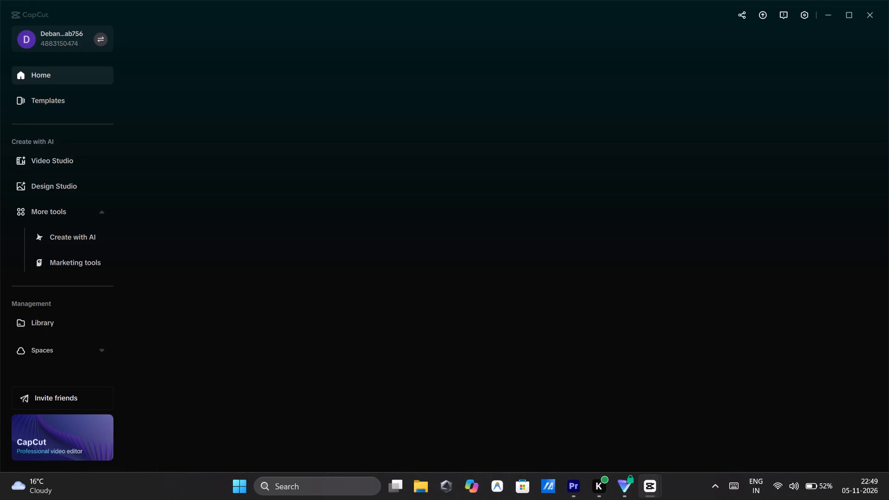
# Try to close the blank CapCut home window.
pyautogui.moveTo(887, 22); pyautogui.dragTo(875, 19)
pyautogui.click(866, 18)
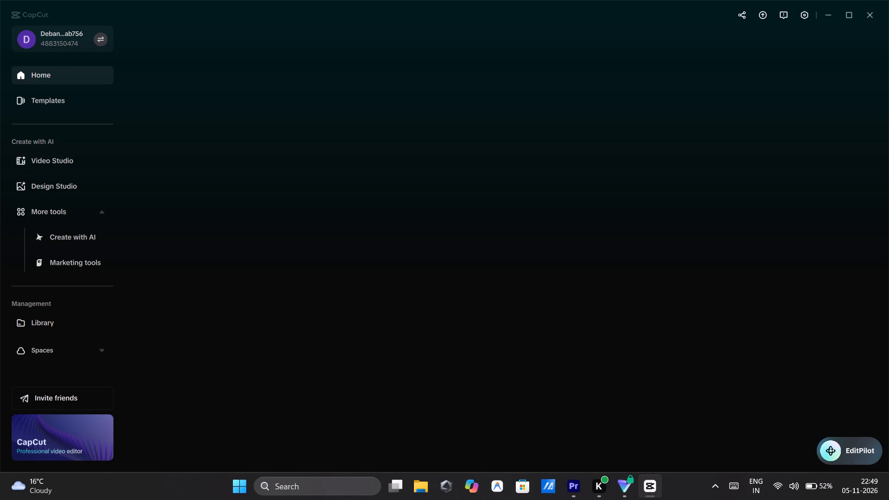
pyautogui.click(869, 20)
pyautogui.tripleClick(869, 17)
pyautogui.click(869, 17)
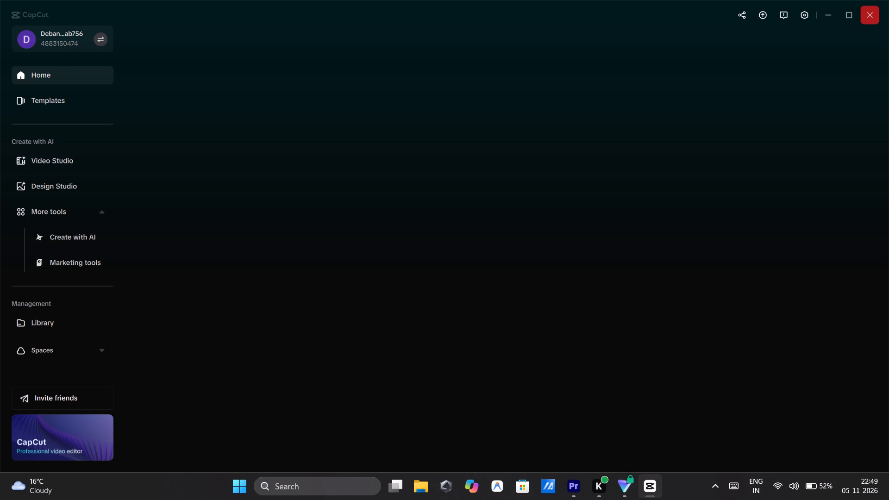
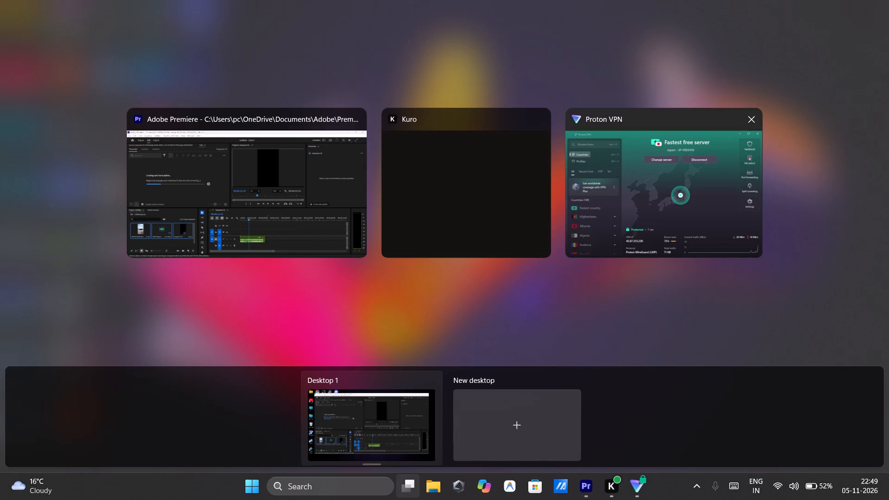
# Launch CapCut again from its desktop shortcut.
pyautogui.doubleClick(80, 360)
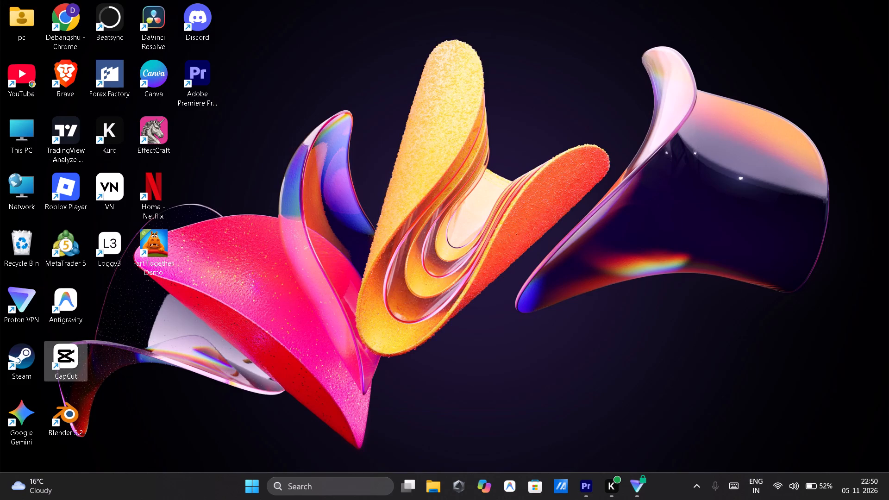
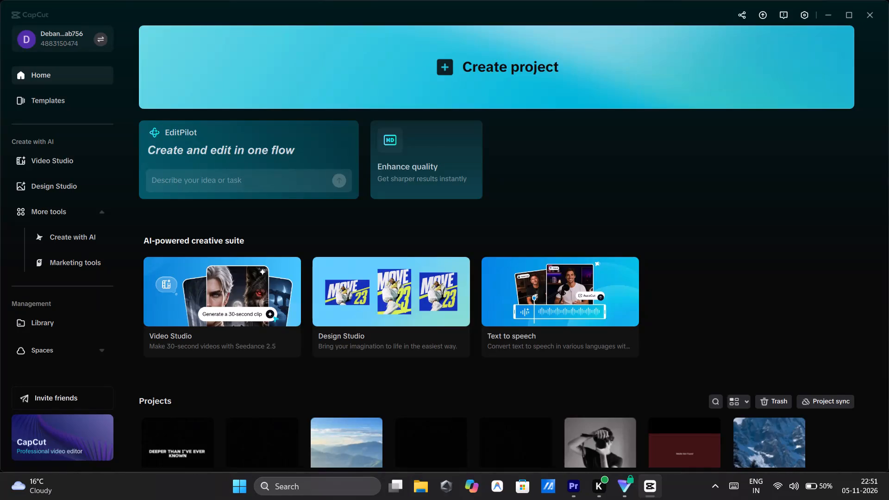
# Browse the saved projects listed on the home page.
pyautogui.scroll(-1, 363, 234)
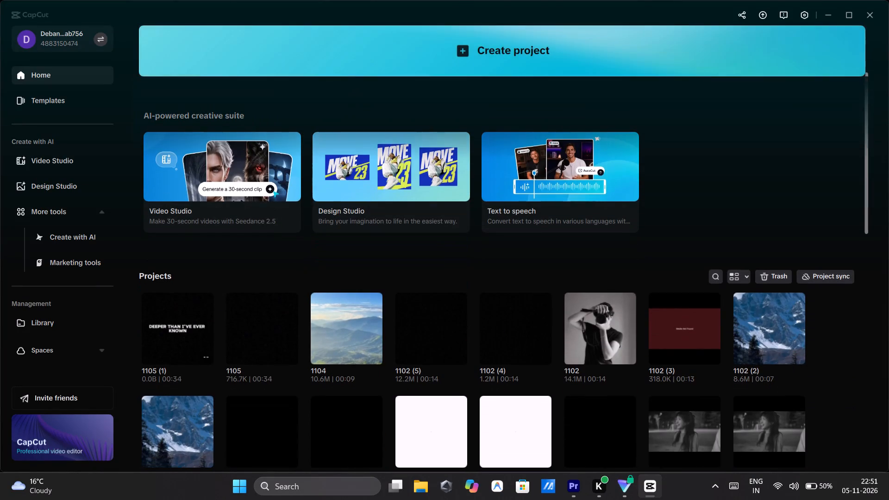
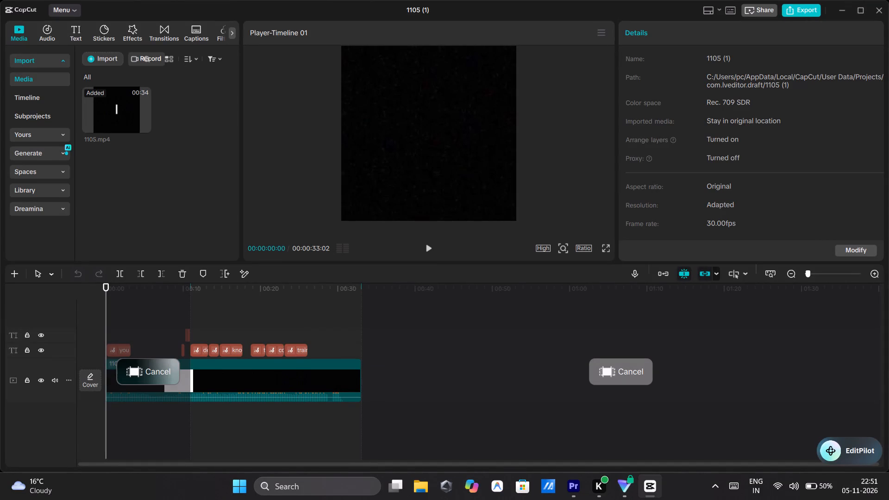
# Cancel the export range selection on the timeline.
pyautogui.moveTo(314, 448); pyautogui.dragTo(322, 438)
pyautogui.click(316, 425)
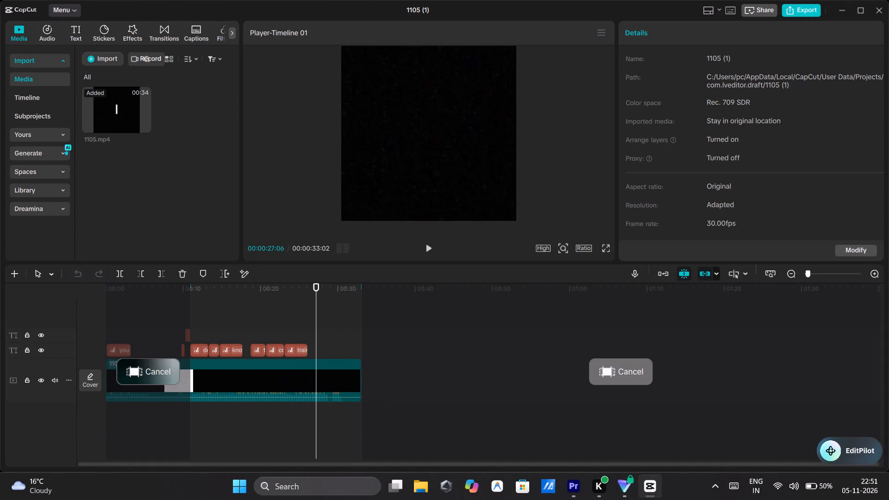
pyautogui.moveTo(615, 378); pyautogui.dragTo(608, 397)
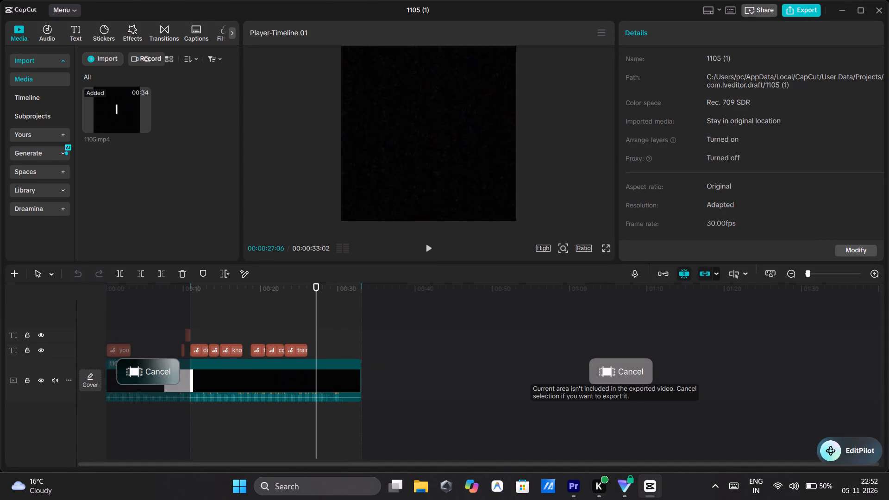
pyautogui.click(615, 372)
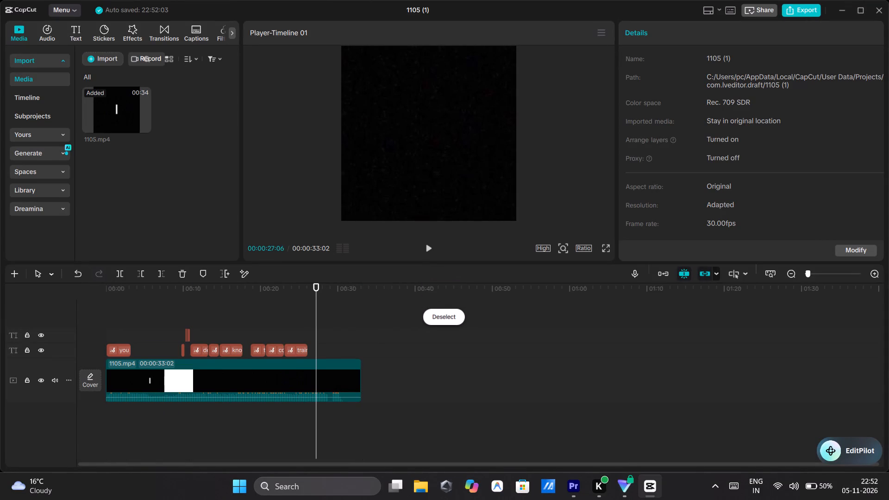
# Move the playhead back to the very start of the 1105.mp4 timeline.
pyautogui.moveTo(325, 414); pyautogui.dragTo(232, 410)
pyautogui.moveTo(231, 414); pyautogui.dragTo(239, 394)
pyautogui.click(195, 393)
pyautogui.click(182, 427)
pyautogui.moveTo(178, 429); pyautogui.dragTo(75, 436)
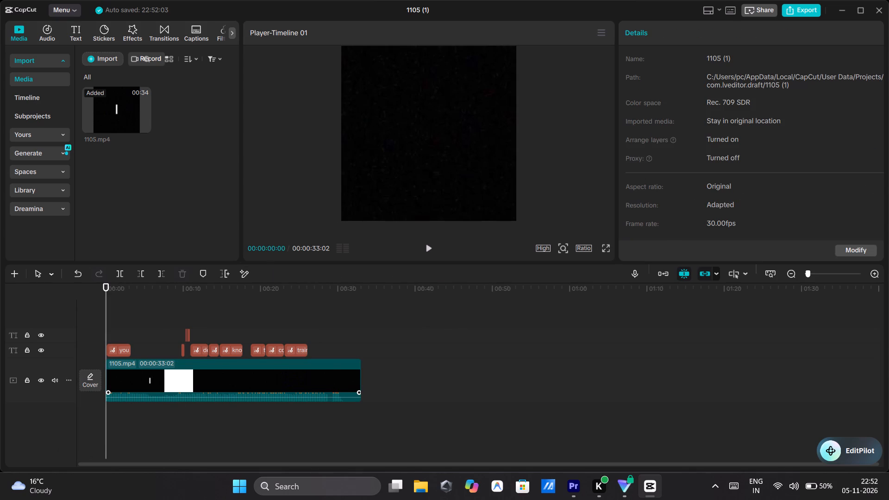
# Examine the opening seconds of the 1105.mp4 clip and its first caption at frame level on the timeline.
pyautogui.hscroll(1, 406, 362)
pyautogui.keyDown('ctrl'); pyautogui.scroll(3, 405, 366); pyautogui.keyUp('ctrl')
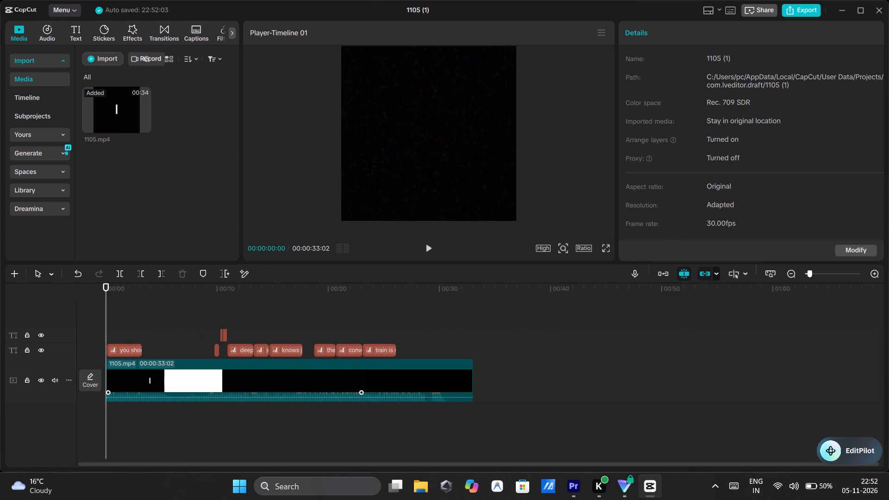
pyautogui.scroll(5, 418, 365)
pyautogui.hscroll(3, 418, 365)
pyautogui.keyDown('ctrl'); pyautogui.scroll(9, 418, 365); pyautogui.keyUp('ctrl')
pyautogui.hscroll(3, 418, 365)
pyautogui.keyDown('ctrl'); pyautogui.scroll(11, 418, 365); pyautogui.keyUp('ctrl')
pyautogui.hscroll(3, 418, 365)
pyautogui.keyDown('ctrl'); pyautogui.scroll(10, 418, 365); pyautogui.keyUp('ctrl')
pyautogui.keyDown('ctrl'); pyautogui.scroll(-3, 418, 365); pyautogui.keyUp('ctrl')
pyautogui.keyDown('ctrl'); pyautogui.scroll(10, 418, 365); pyautogui.keyUp('ctrl')
pyautogui.keyDown('ctrl'); pyautogui.scroll(-3, 418, 365); pyautogui.keyUp('ctrl')
pyautogui.keyDown('ctrl'); pyautogui.scroll(11, 418, 365); pyautogui.keyUp('ctrl')
pyautogui.keyDown('ctrl'); pyautogui.scroll(-1, 419, 366); pyautogui.keyUp('ctrl')
pyautogui.keyDown('ctrl'); pyautogui.scroll(8, 419, 366); pyautogui.keyUp('ctrl')
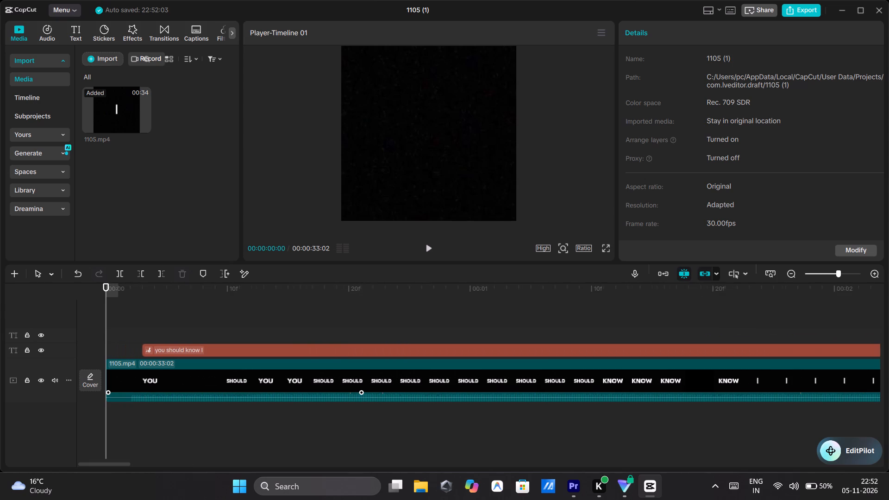
pyautogui.keyDown('ctrl'); pyautogui.scroll(1, 419, 366); pyautogui.keyUp('ctrl')
# Adjust the Windows speaker volume for listening to the preview.
pyautogui.click(787, 499)
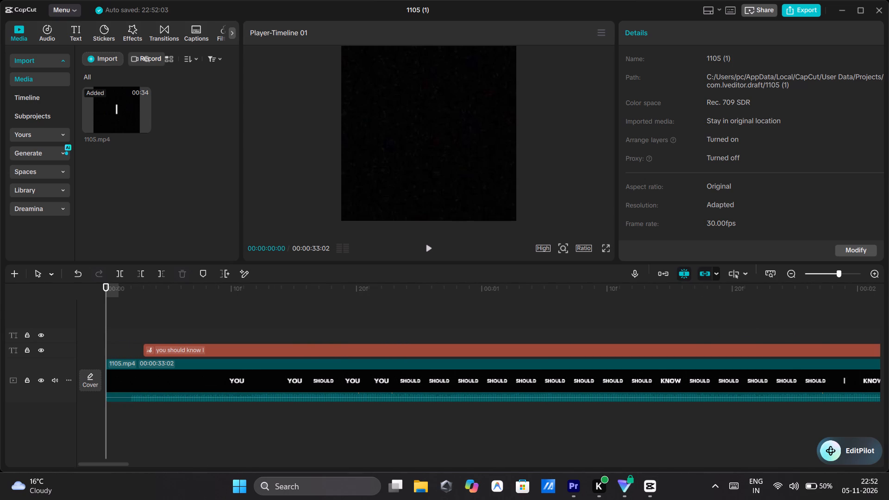
pyautogui.moveTo(743, 413); pyautogui.dragTo(734, 416)
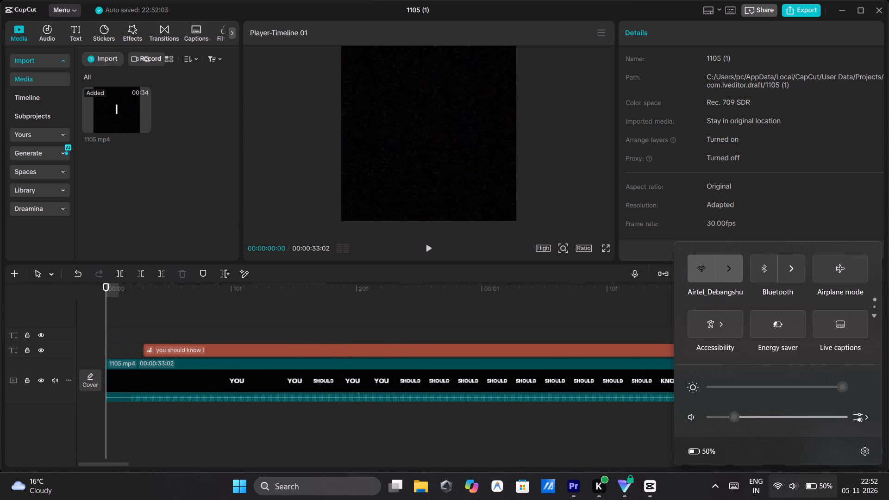
pyautogui.moveTo(765, 413); pyautogui.dragTo(754, 417)
# Play the opening seconds from the start to check the first caption against the video, then pause the preview.
pyautogui.click(426, 253)
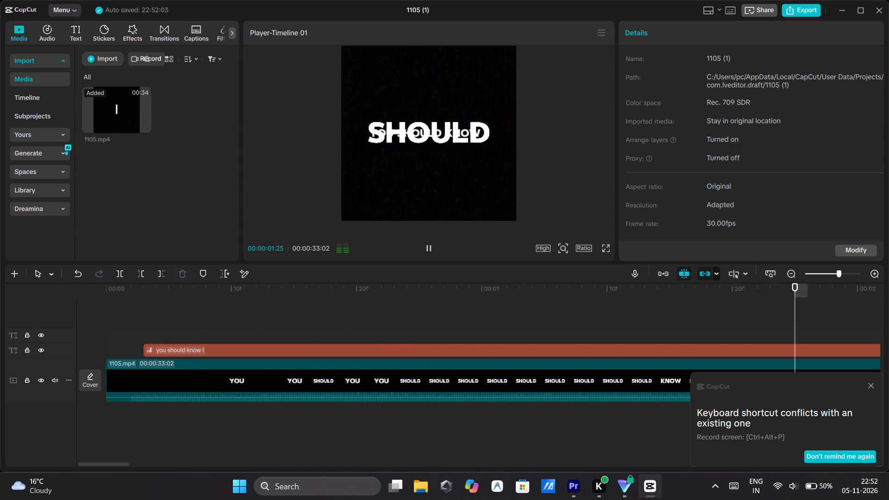
pyautogui.click(870, 381)
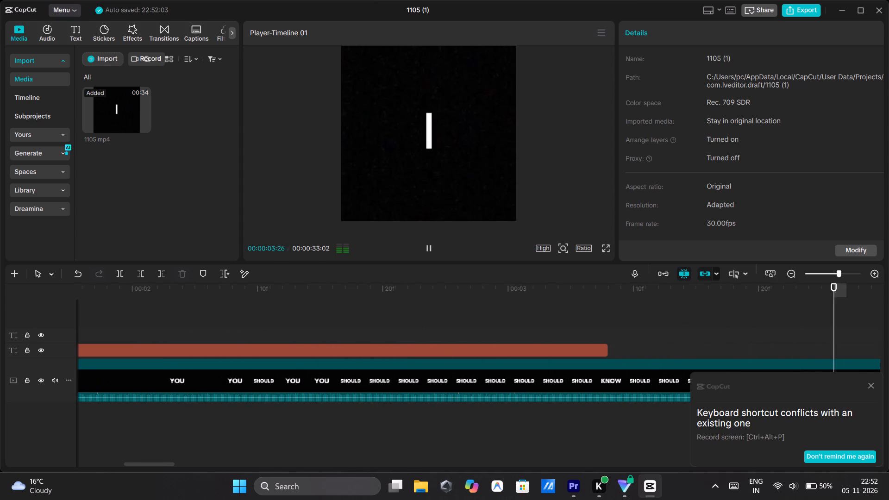
pyautogui.click(430, 241)
pyautogui.hscroll(10, 428, 242)
pyautogui.hscroll(11, 393, 279)
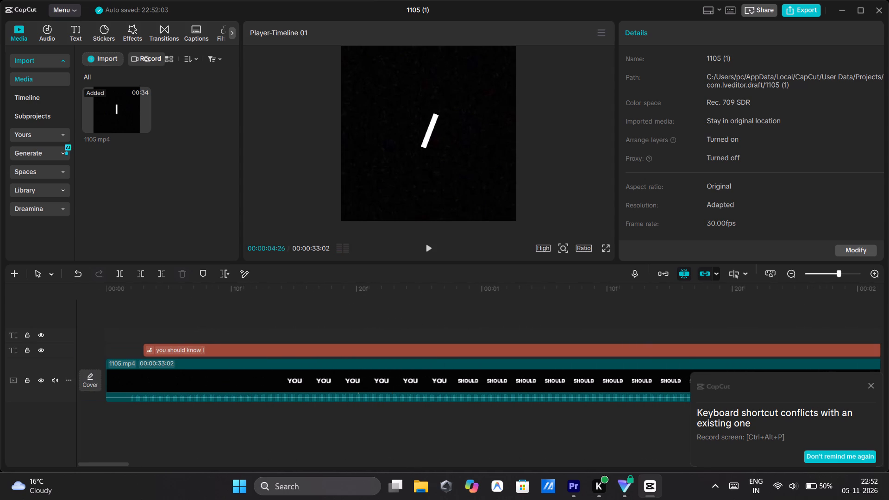
# Delete the "you should know I" lyric caption near the start of the timeline.
pyautogui.hscroll(7, 369, 328)
pyautogui.click(253, 345)
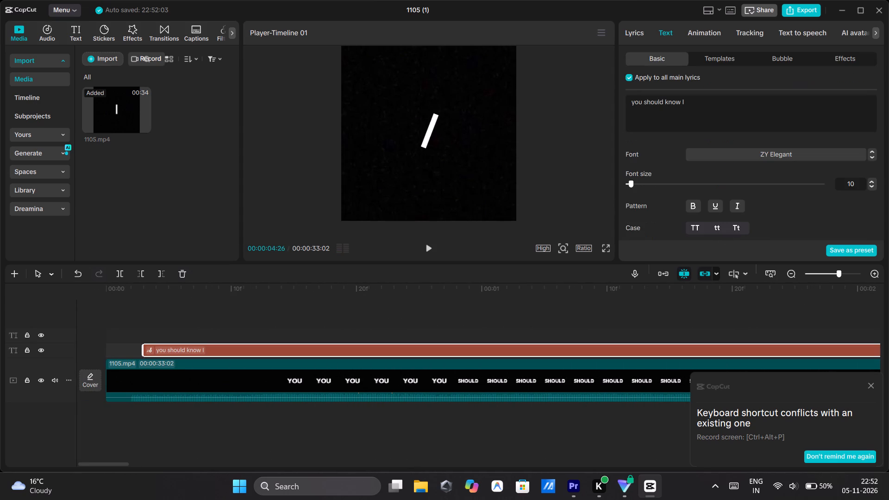
pyautogui.rightClick(251, 350)
pyautogui.click(312, 312)
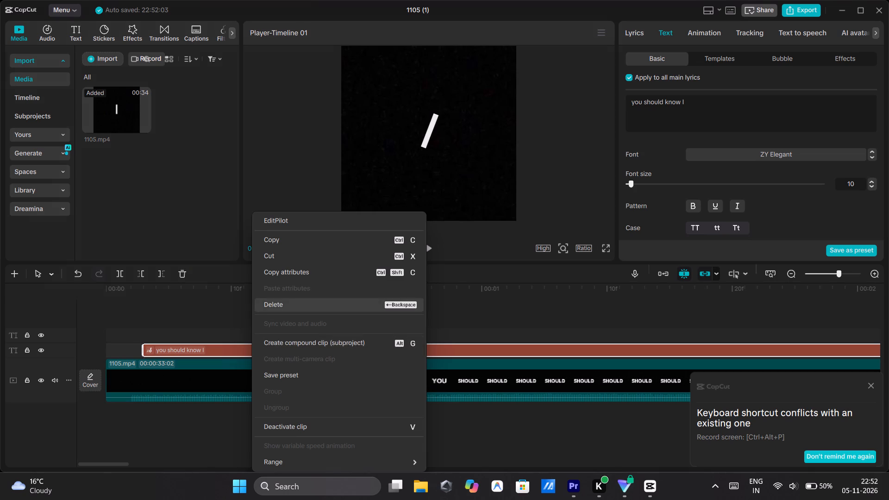
# Play the video from the start through to the "deeper than I've ever known" caption.
pyautogui.click(127, 312)
pyautogui.moveTo(127, 311); pyautogui.dragTo(15, 317)
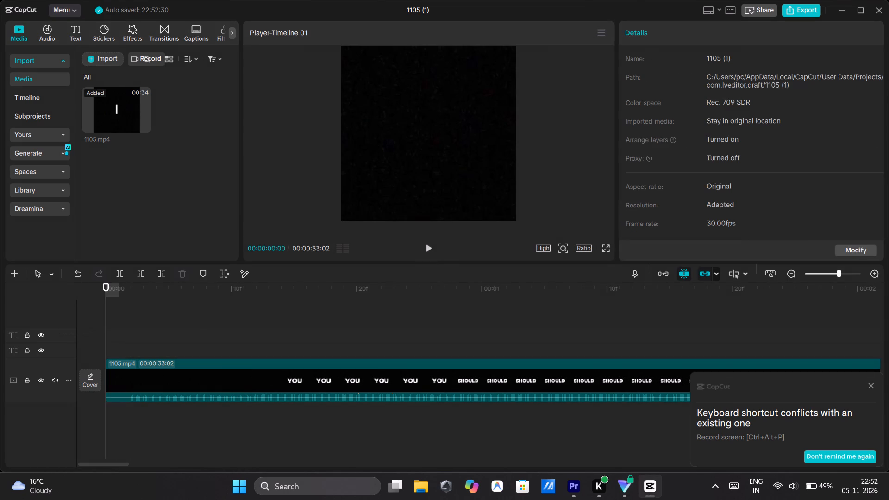
pyautogui.click(432, 246)
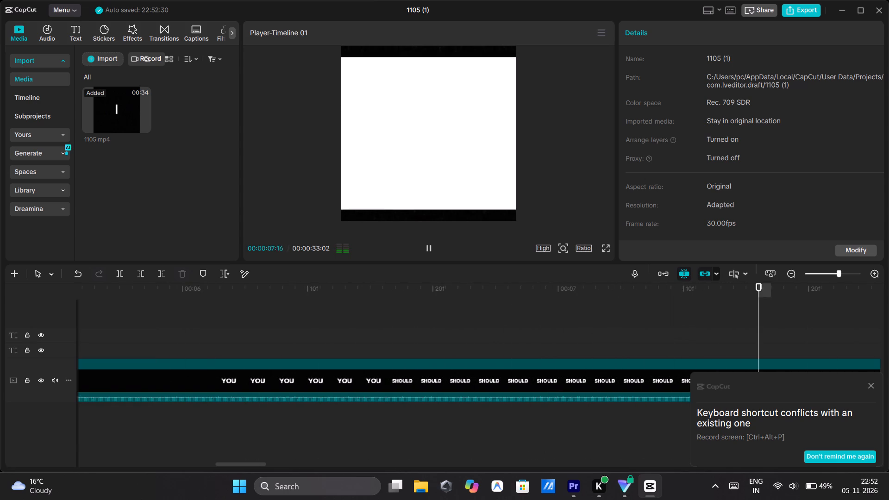
pyautogui.click(424, 244)
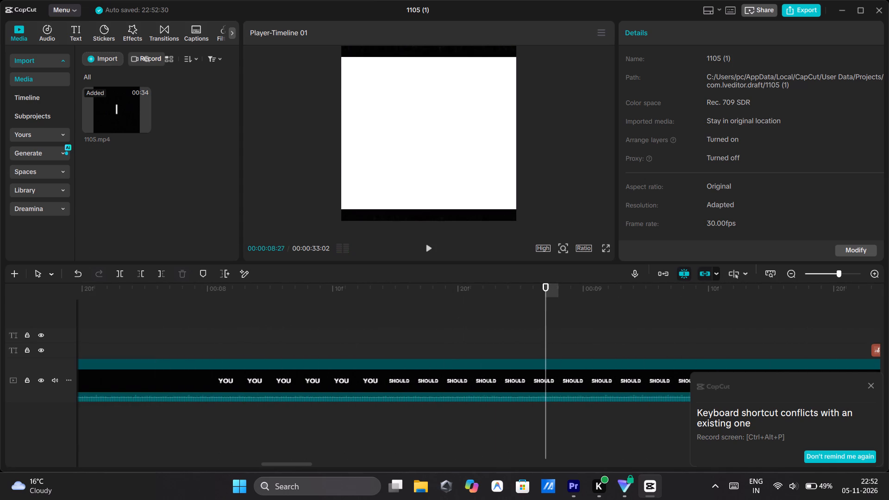
pyautogui.click(424, 244)
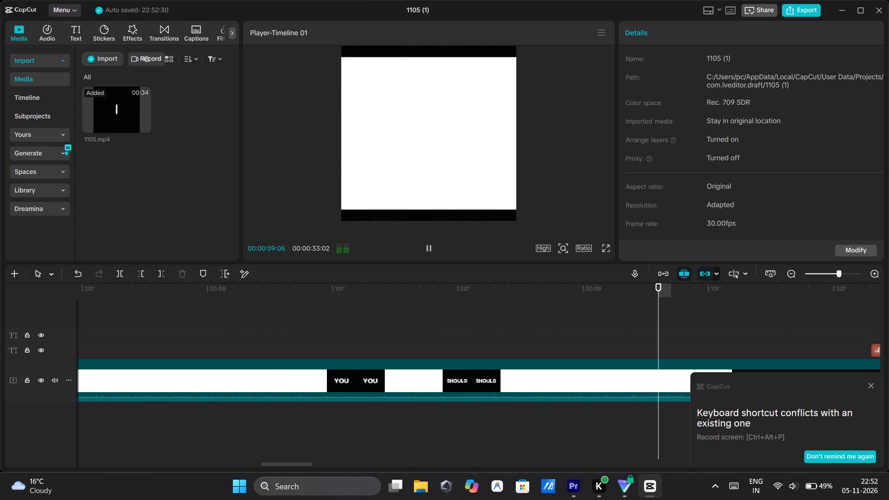
pyautogui.click(424, 244)
pyautogui.click(424, 244)
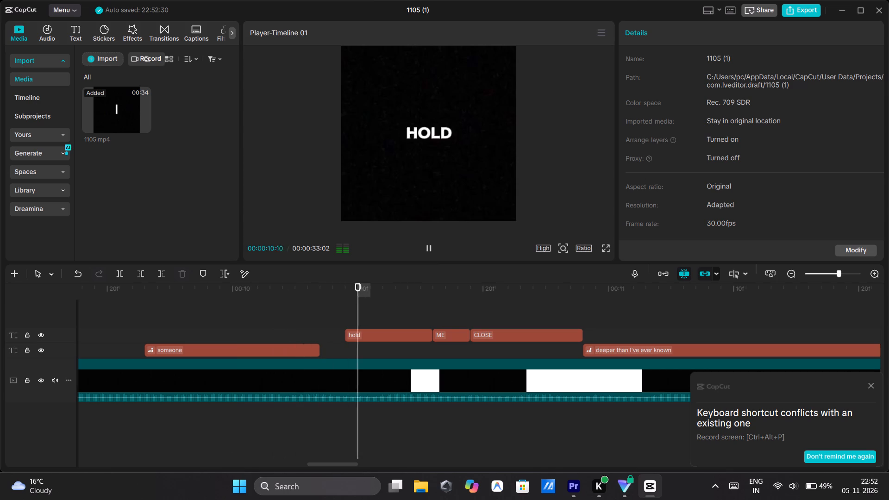
pyautogui.click(424, 244)
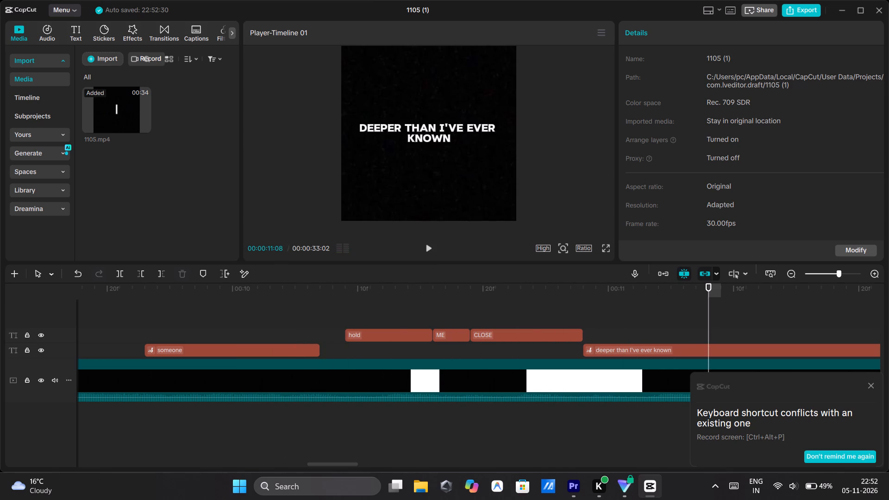
# Shorten the text of the "deeper than I've ever known" lyric caption to "deeper".
pyautogui.moveTo(581, 300); pyautogui.dragTo(581, 316)
pyautogui.click(594, 342)
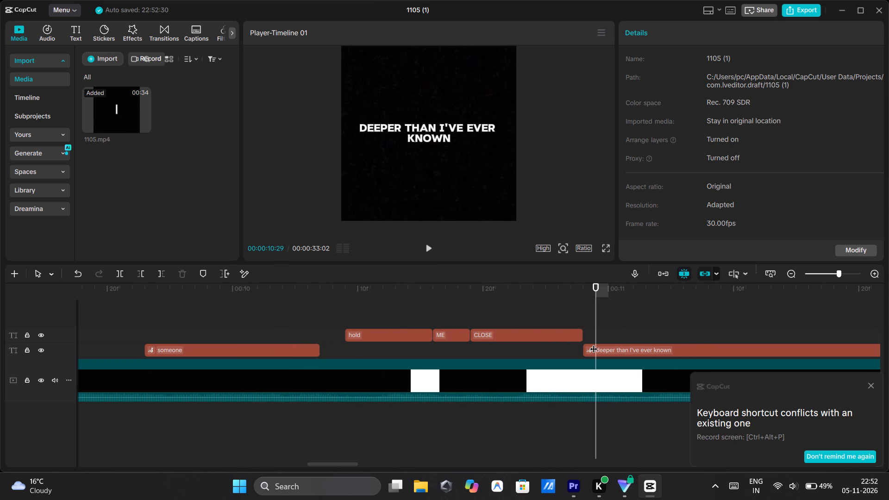
pyautogui.click(594, 345)
pyautogui.moveTo(596, 324); pyautogui.dragTo(588, 332)
pyautogui.click(746, 122)
pyautogui.click(753, 116)
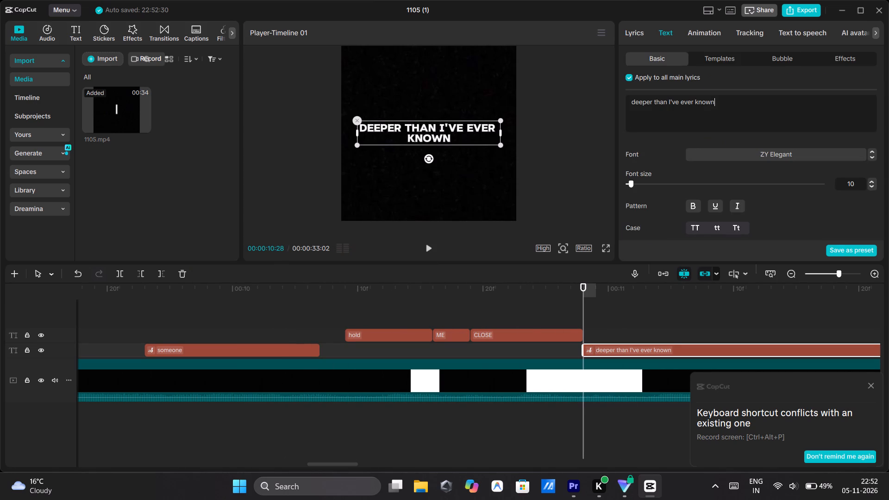
pyautogui.press('BackSpace')
pyautogui.press('BackSpace')
pyautogui.press('BackSpace')
pyautogui.press('BackSpace')
pyautogui.press('BackSpace')
pyautogui.press('BackSpace')
pyautogui.press('BackSpace')
pyautogui.press('BackSpace')
pyautogui.press('BackSpace')
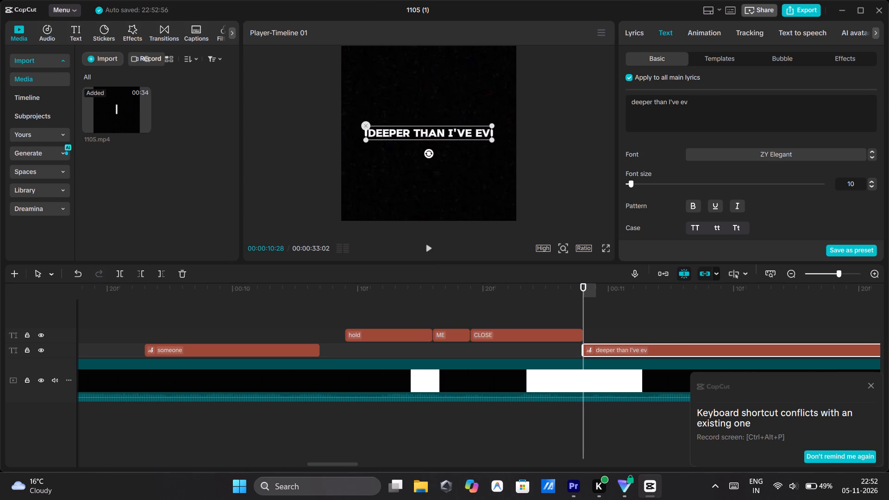
pyautogui.press('BackSpace')
pyautogui.press('BackSpace')
pyautogui.press('BackSpace')
pyautogui.press('BackSpace')
pyautogui.press('BackSpace')
pyautogui.press('BackSpace')
pyautogui.press('BackSpace')
pyautogui.press('BackSpace')
pyautogui.press('BackSpace')
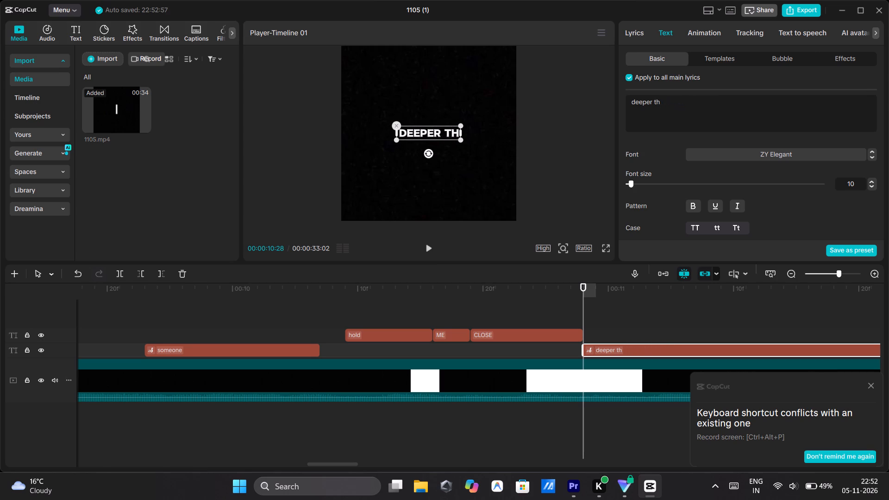
pyautogui.press('BackSpace')
pyautogui.press('BackSpace')
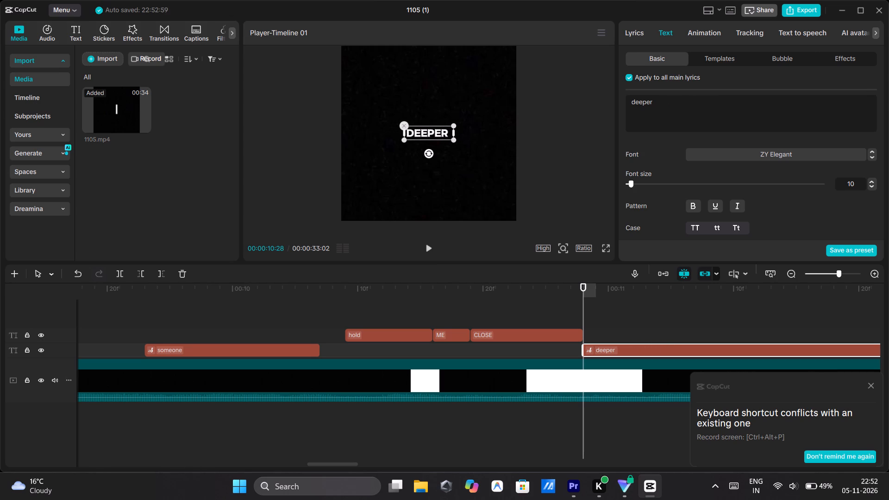
# Set the case of the main lyrics to all uppercase.
pyautogui.click(699, 231)
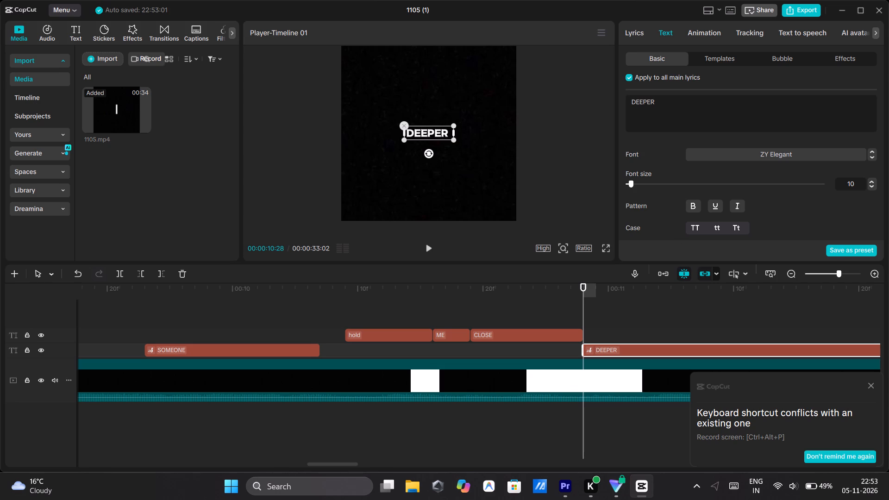
# Enlarge the DEEPER caption in the preview and move it slightly upward, comparing it with the CLOSE caption.
pyautogui.moveTo(453, 140); pyautogui.dragTo(470, 153)
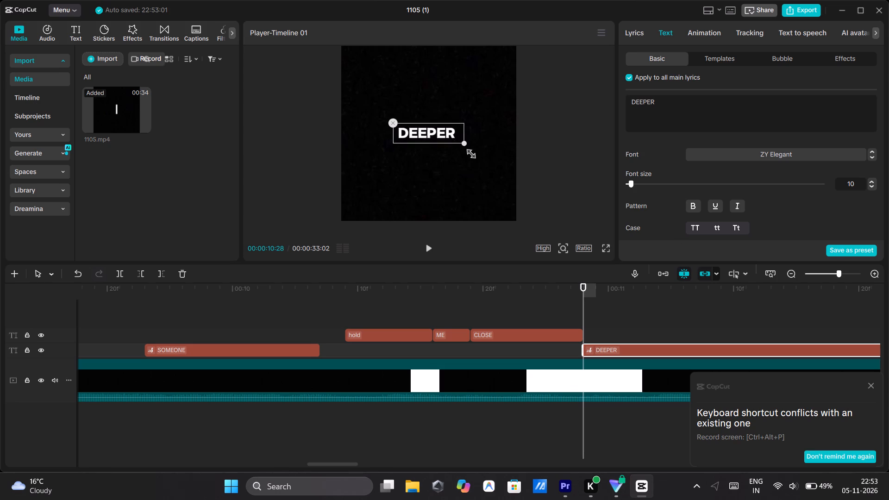
pyautogui.moveTo(470, 153); pyautogui.dragTo(471, 155)
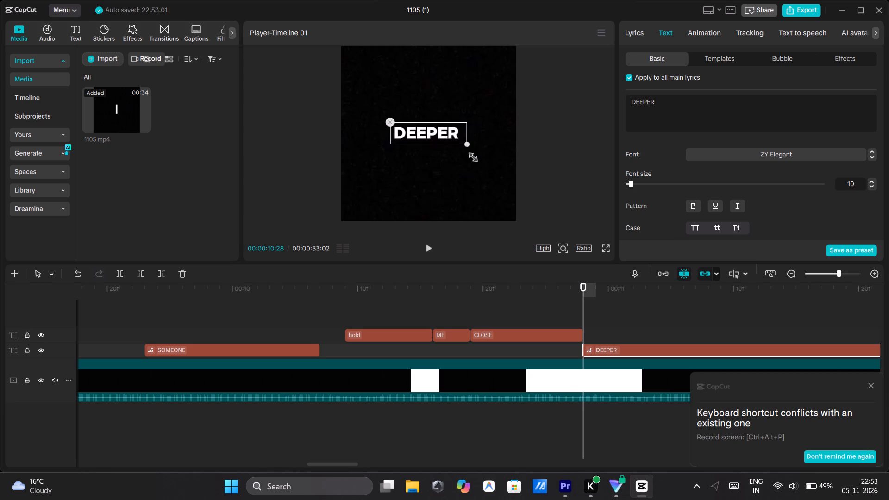
pyautogui.moveTo(471, 155); pyautogui.dragTo(465, 150)
pyautogui.click(472, 305)
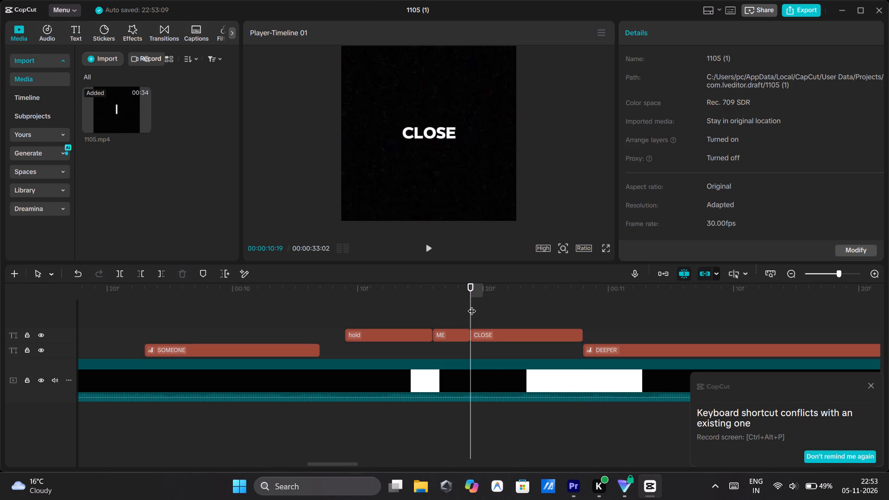
pyautogui.moveTo(472, 305); pyautogui.dragTo(584, 312)
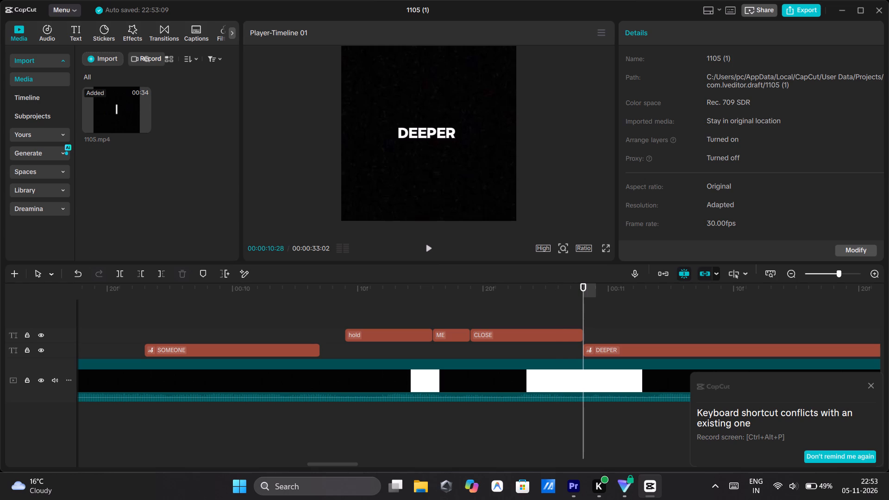
pyautogui.click(432, 136)
pyautogui.click(432, 128)
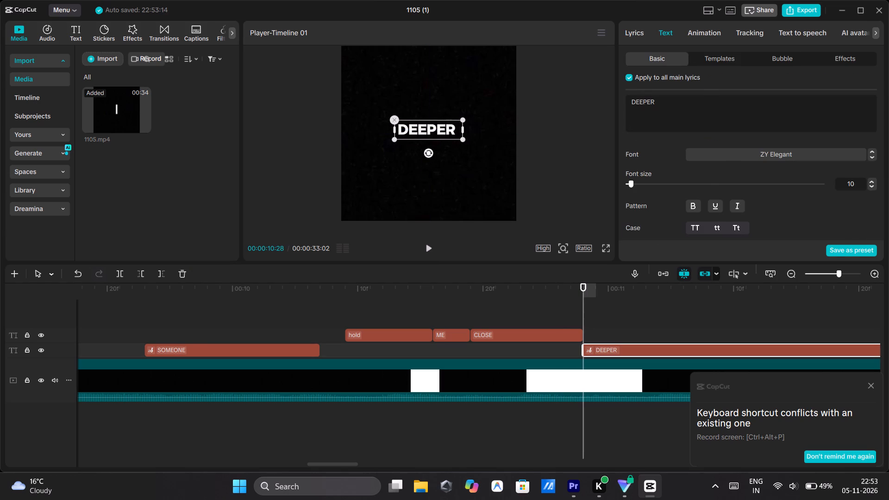
# Trim the end of the DEEPER caption clip to about 00:00:11:27, playing the section to judge the timing.
pyautogui.moveTo(684, 320); pyautogui.dragTo(531, 291)
pyautogui.hscroll(-3, 701, 337)
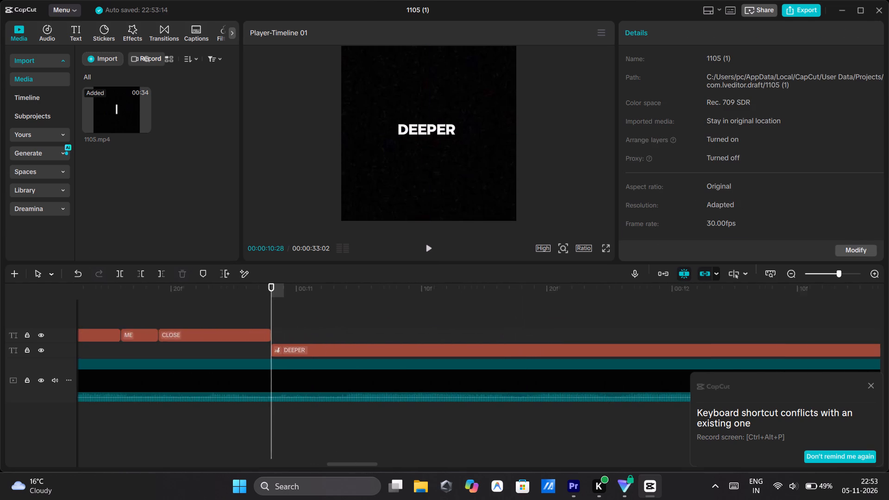
pyautogui.hscroll(-5, 701, 341)
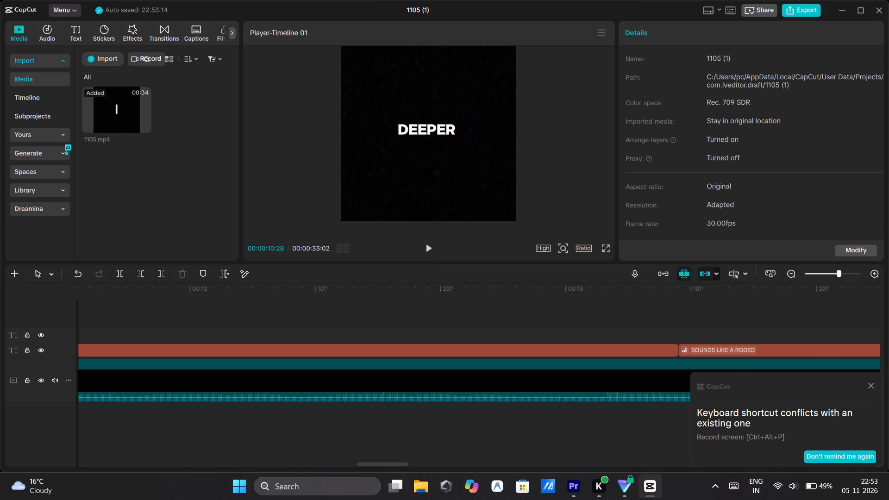
pyautogui.moveTo(676, 350); pyautogui.dragTo(339, 404)
pyautogui.hscroll(1, 334, 402)
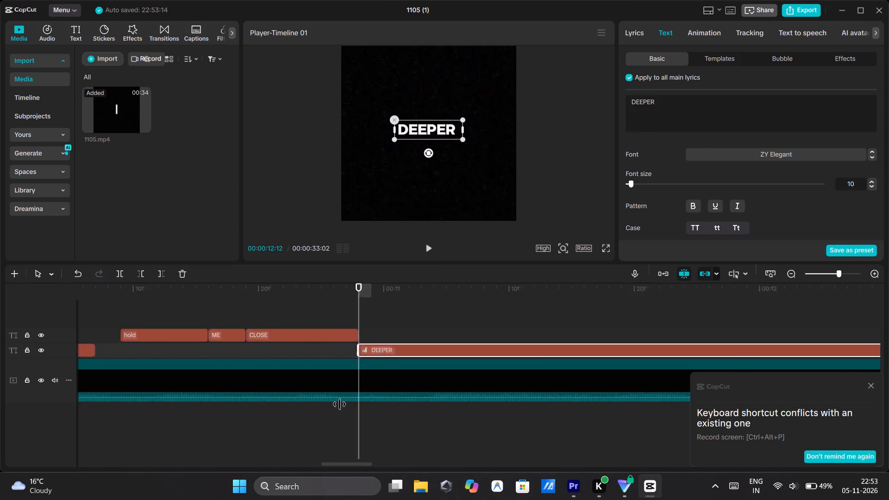
pyautogui.hscroll(1, 339, 404)
pyautogui.moveTo(339, 404); pyautogui.dragTo(294, 360)
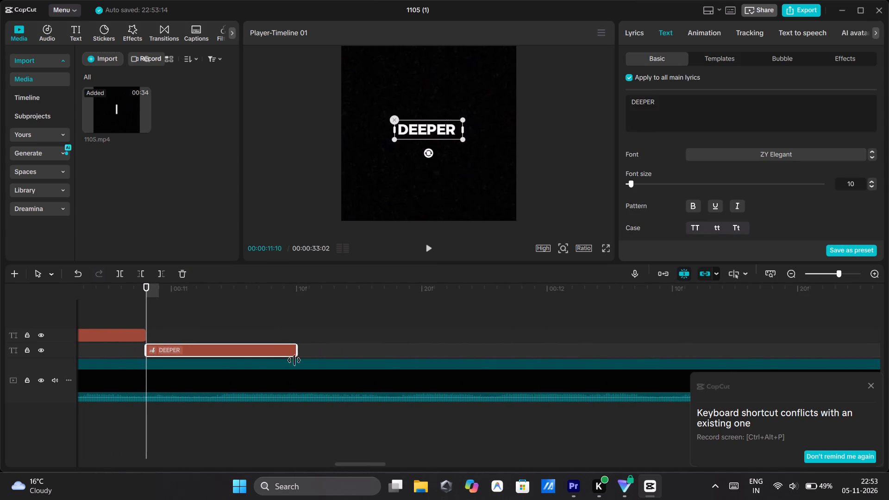
pyautogui.hscroll(1, 292, 361)
pyautogui.moveTo(294, 360); pyautogui.dragTo(213, 372)
pyautogui.hscroll(1, 214, 372)
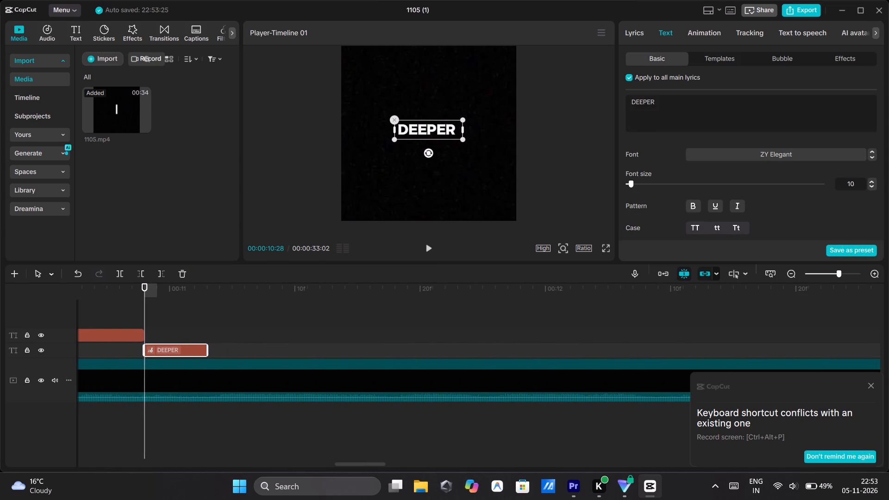
pyautogui.click(428, 245)
pyautogui.click(428, 245)
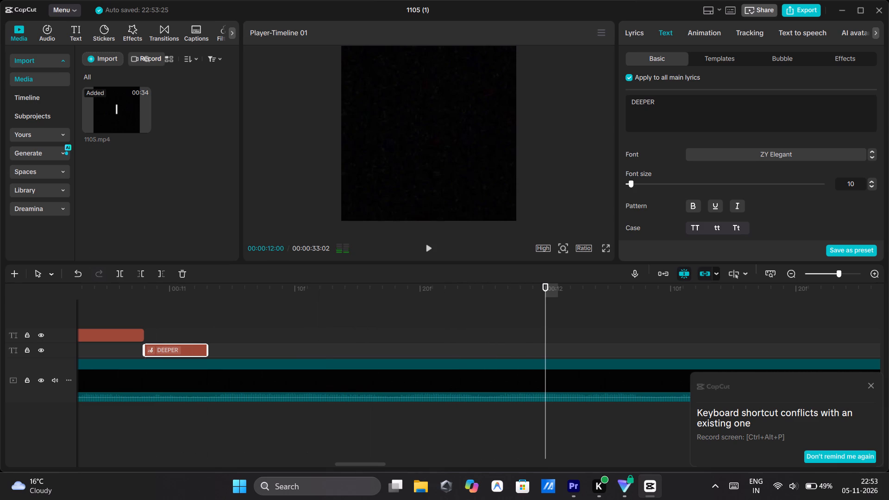
pyautogui.moveTo(210, 349); pyautogui.dragTo(463, 350)
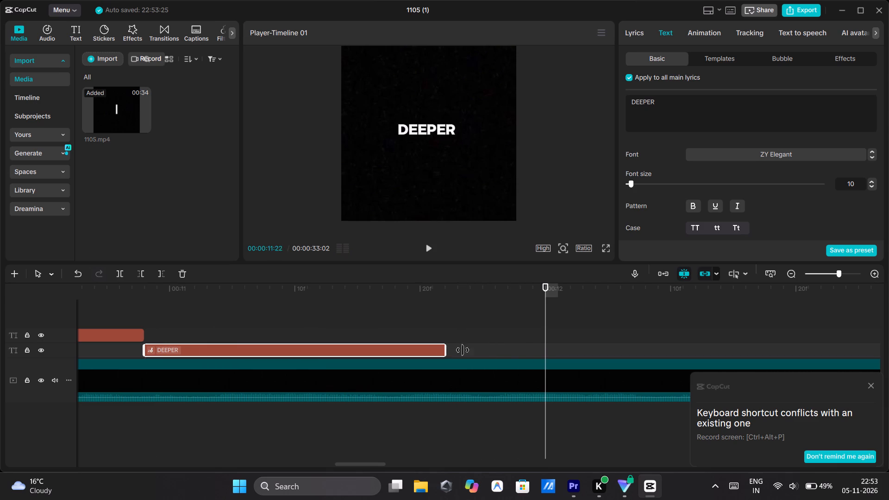
pyautogui.moveTo(463, 350); pyautogui.dragTo(510, 355)
# Set the system volume to 45.
pyautogui.click(801, 492)
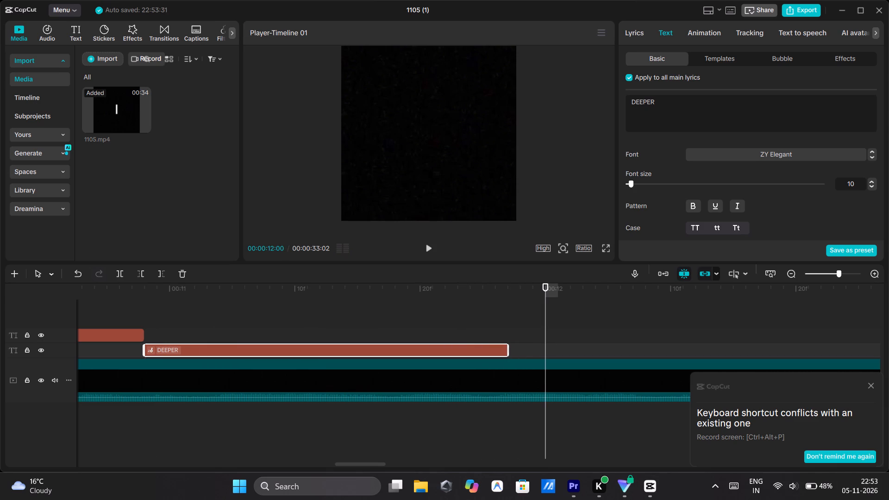
pyautogui.click(788, 481)
pyautogui.click(770, 420)
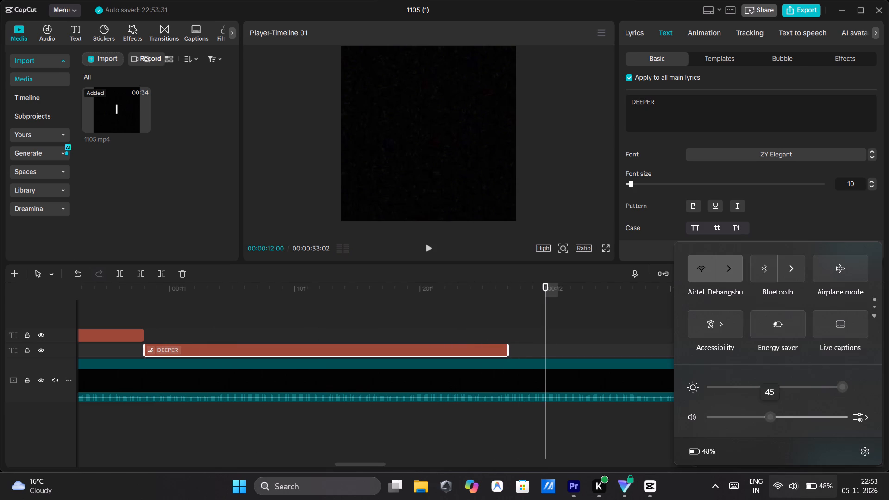
# Turn on the computer's Bluetooth and open its device options.
pyautogui.click(762, 243)
pyautogui.click(765, 278)
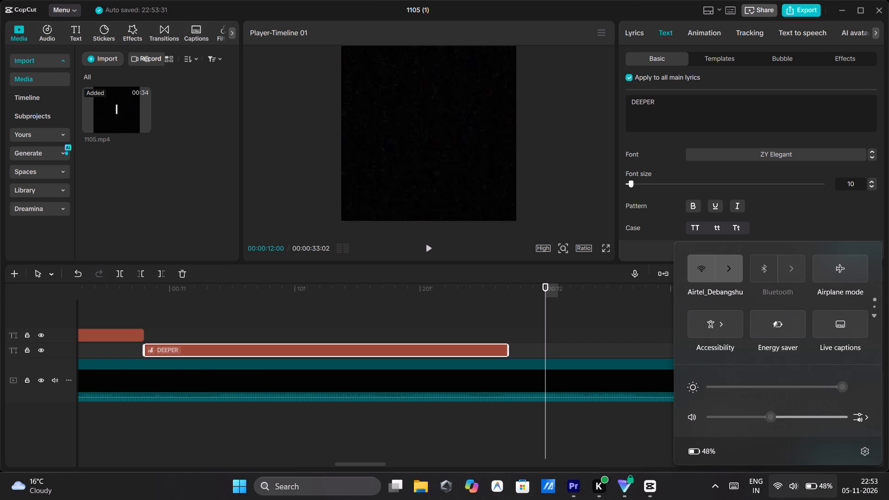
pyautogui.click(795, 277)
pyautogui.click(795, 277)
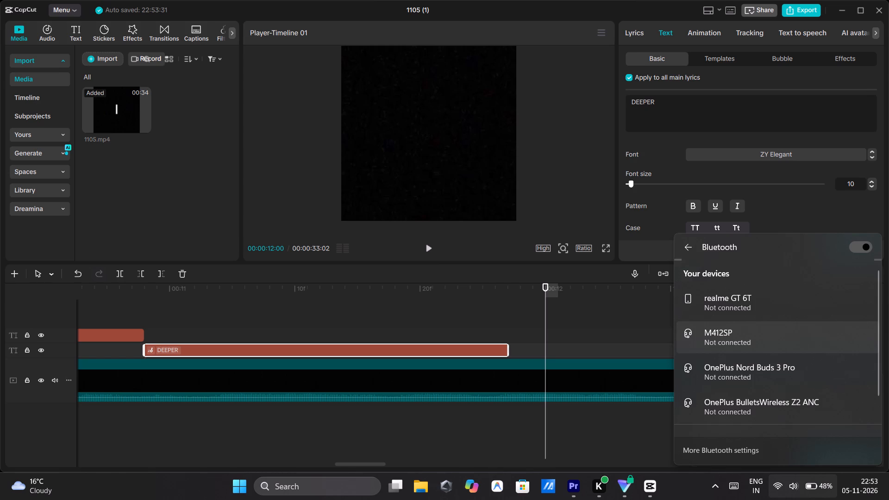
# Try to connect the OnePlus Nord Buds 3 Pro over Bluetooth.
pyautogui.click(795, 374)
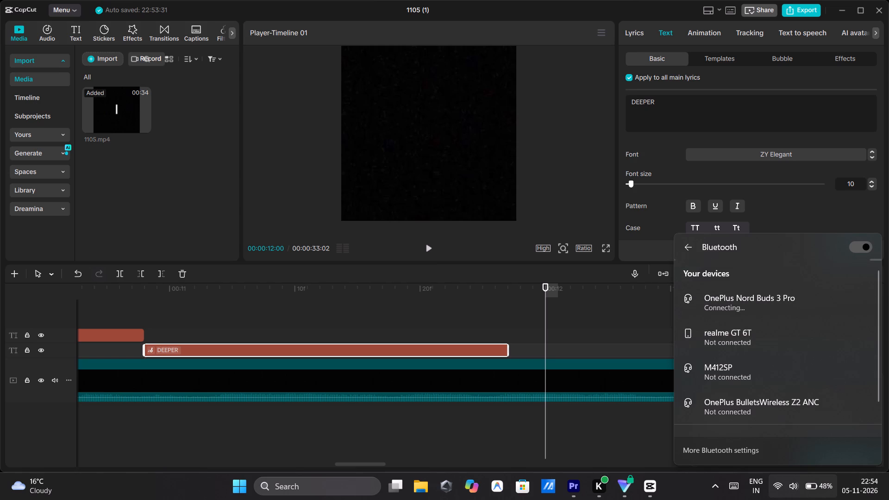
# Connect the OnePlus BulletsWireless Z2 ANC headset, switching Bluetooth off and on again before retrying, and return to the project.
pyautogui.click(748, 405)
pyautogui.click(749, 408)
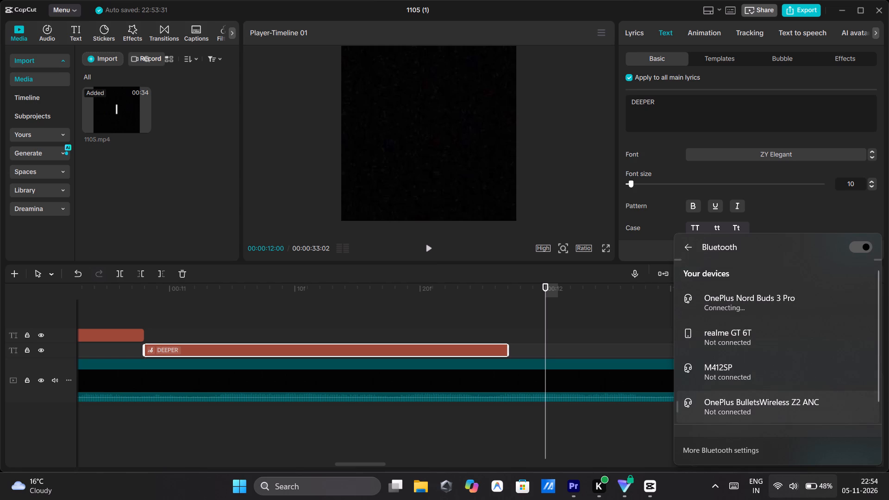
pyautogui.doubleClick(736, 408)
pyautogui.rightClick(745, 310)
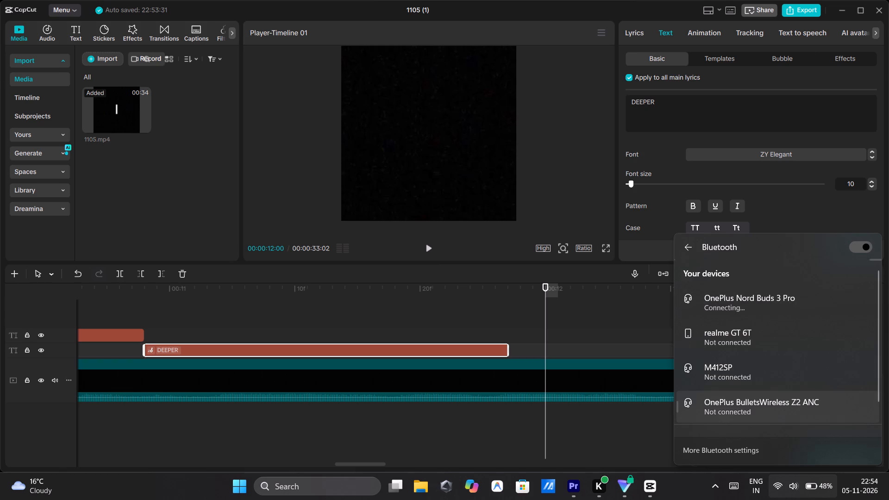
pyautogui.click(860, 248)
pyautogui.click(860, 248)
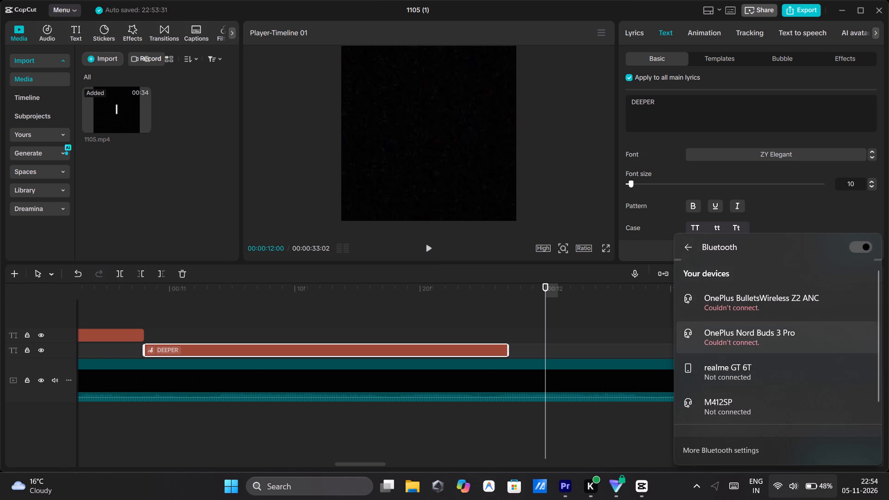
pyautogui.click(789, 311)
pyautogui.click(617, 323)
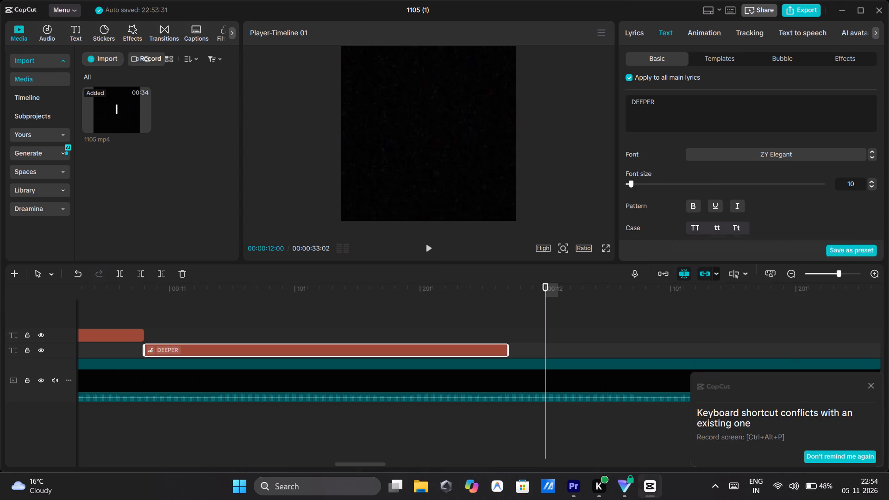
# Play the DEEPER caption section from about 00:00:11:16 to check its audio and timing, and return the playhead to 00:00:11:15.
pyautogui.click(408, 309)
pyautogui.click(368, 309)
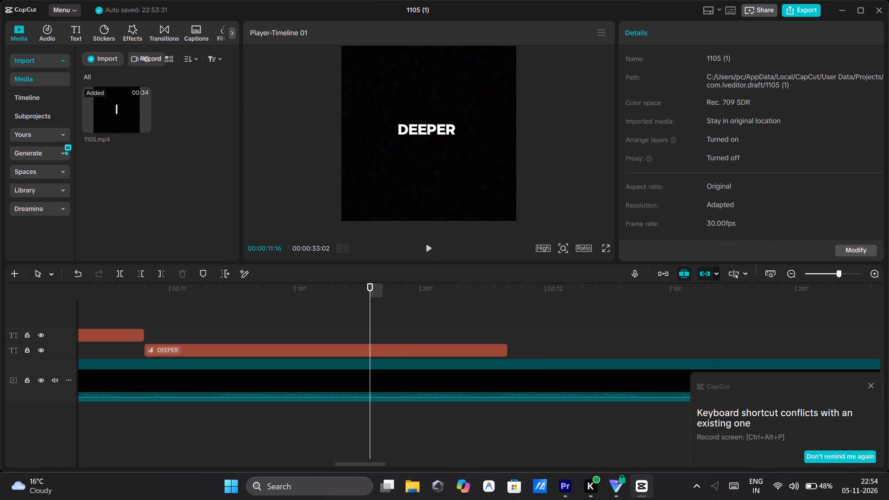
pyautogui.click(438, 249)
pyautogui.click(429, 249)
pyautogui.click(429, 249)
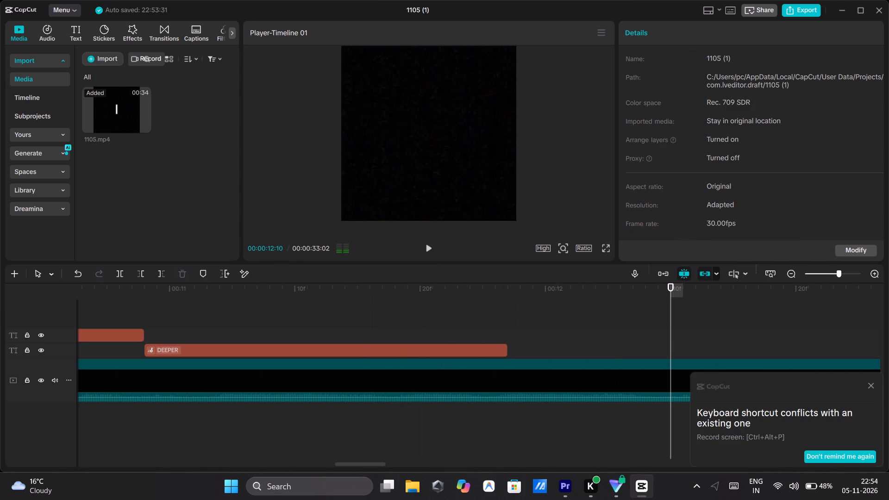
pyautogui.click(357, 323)
# Open the computer's quick settings showing the Bluetooth and volume controls.
pyautogui.click(807, 489)
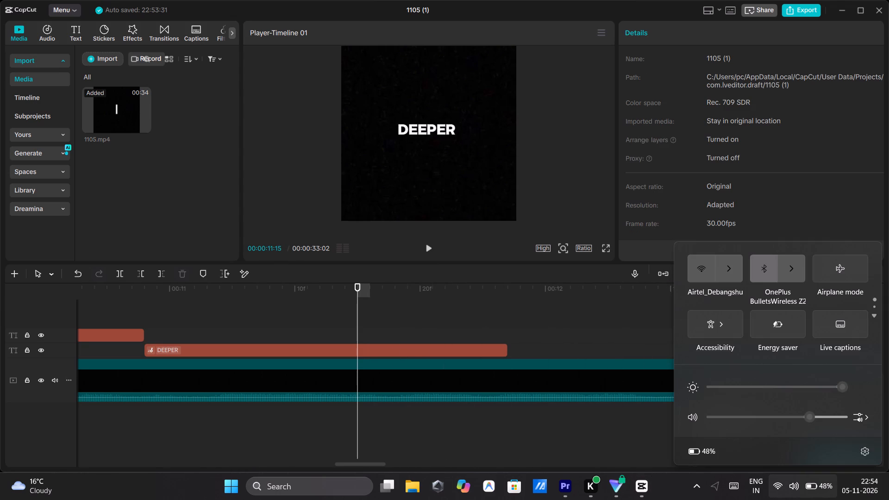
# Lower the system volume for the connected Bluetooth earphones to about 45 and return to the editor.
pyautogui.click(784, 411)
pyautogui.click(770, 415)
pyautogui.click(236, 300)
# Extend the end of the DEEPER caption clip to about 00:00:12:06 and play the section back.
pyautogui.click(232, 302)
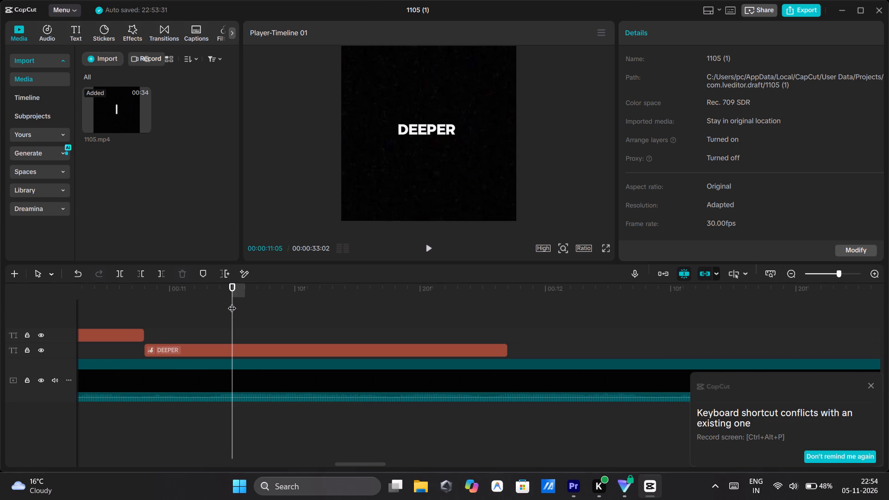
pyautogui.click(430, 251)
pyautogui.click(430, 251)
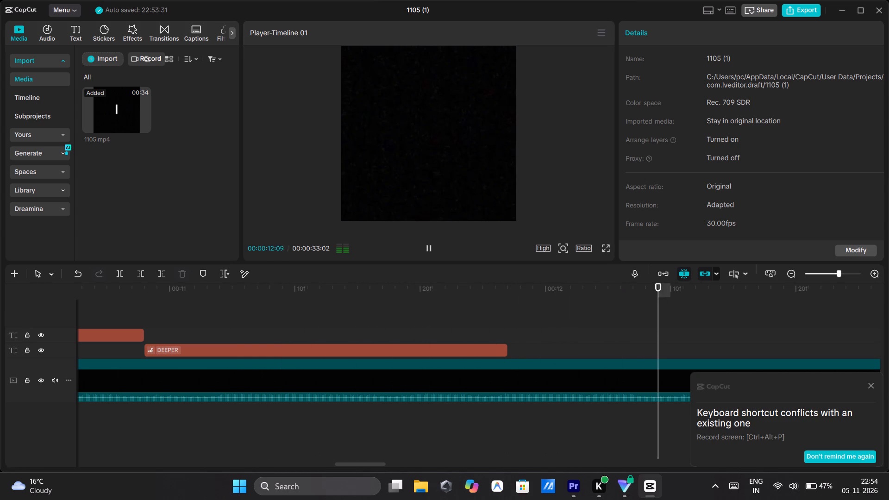
pyautogui.moveTo(506, 347); pyautogui.dragTo(620, 338)
pyautogui.click(399, 285)
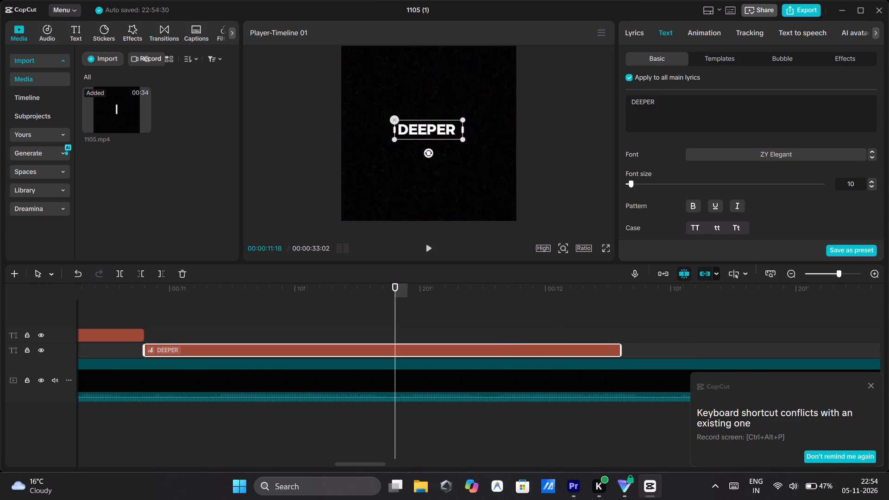
pyautogui.click(422, 239)
pyautogui.click(423, 246)
pyautogui.click(423, 246)
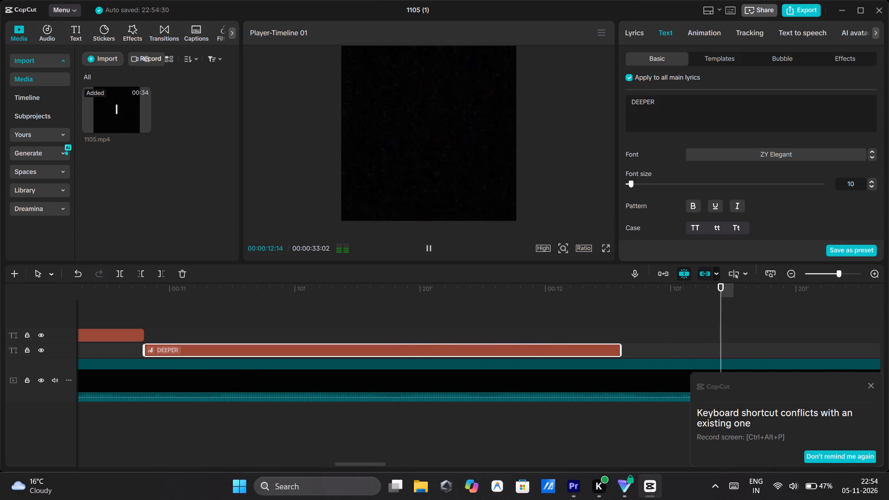
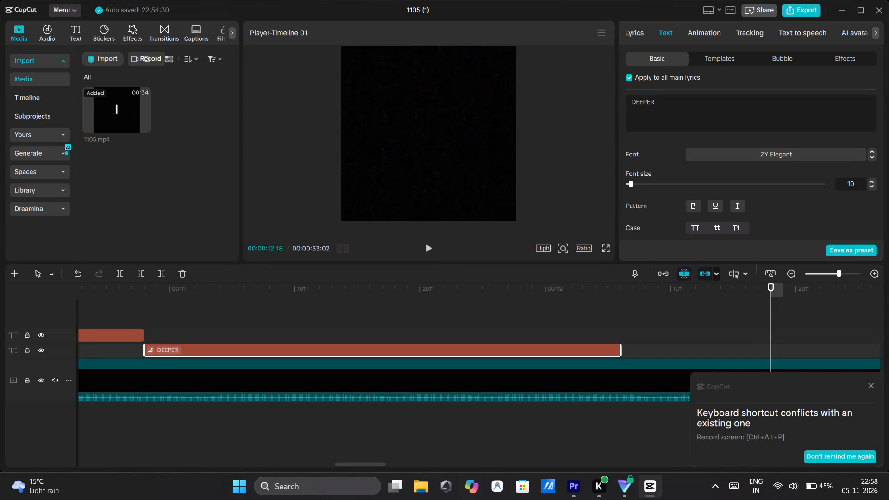
# Play back the audio just after the DEEPER caption, up to about 00:00:12:29.
pyautogui.click(701, 111)
pyautogui.click(600, 304)
pyautogui.click(426, 251)
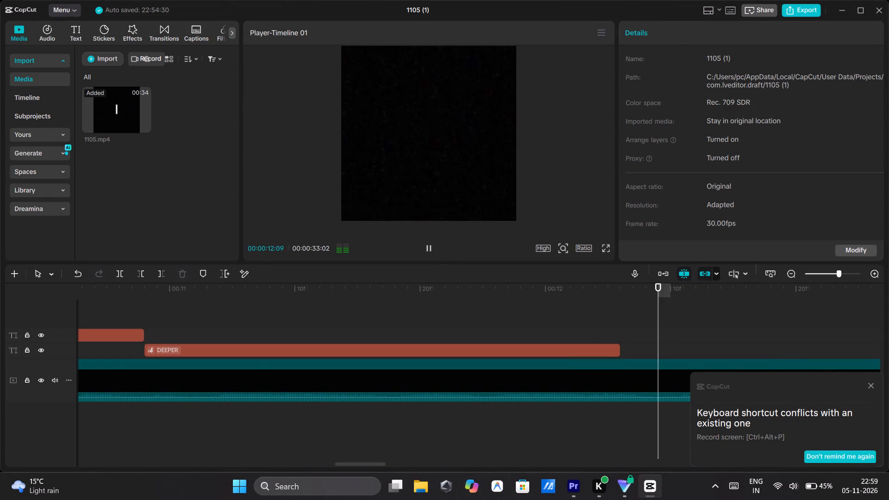
pyautogui.click(427, 250)
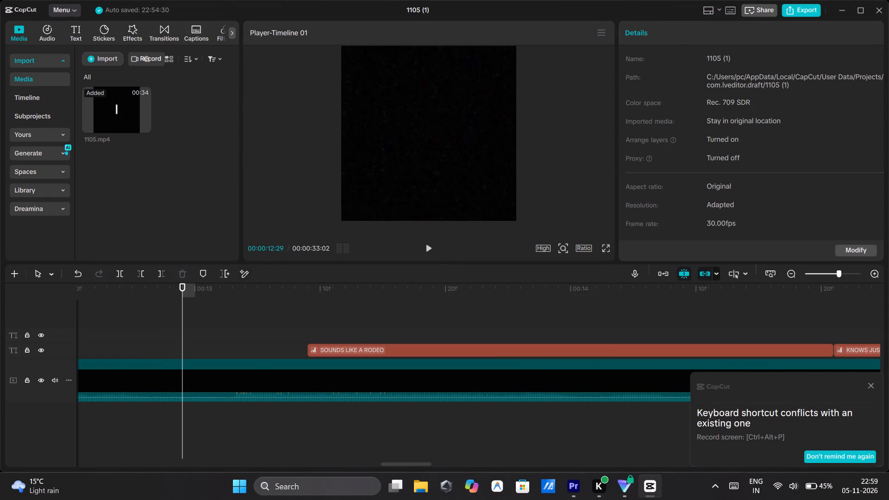
# Add a default text clip at 00:00:12:06, where the DEEPER caption ends.
pyautogui.moveTo(182, 320); pyautogui.dragTo(735, 363)
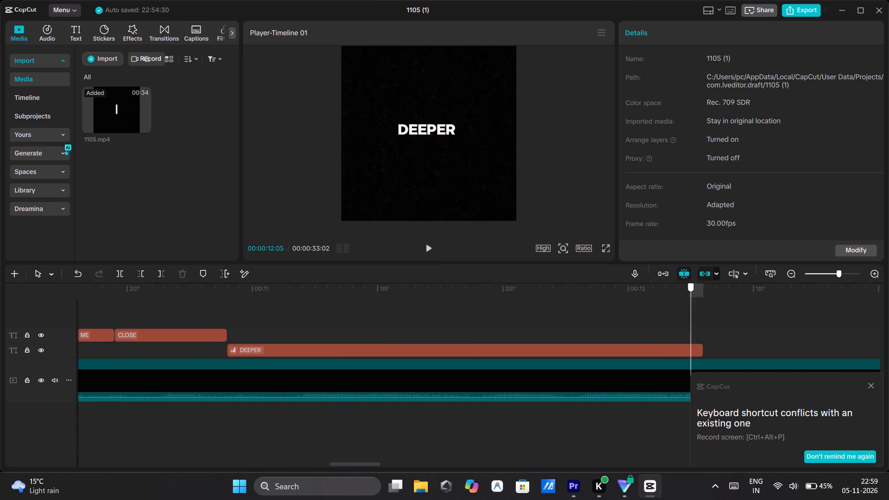
pyautogui.moveTo(735, 363); pyautogui.dragTo(706, 379)
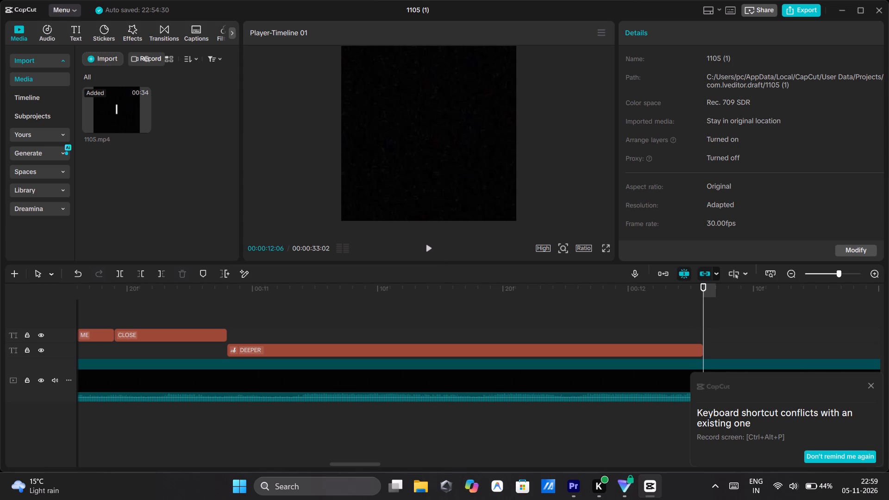
pyautogui.write('than')
pyautogui.click(74, 32)
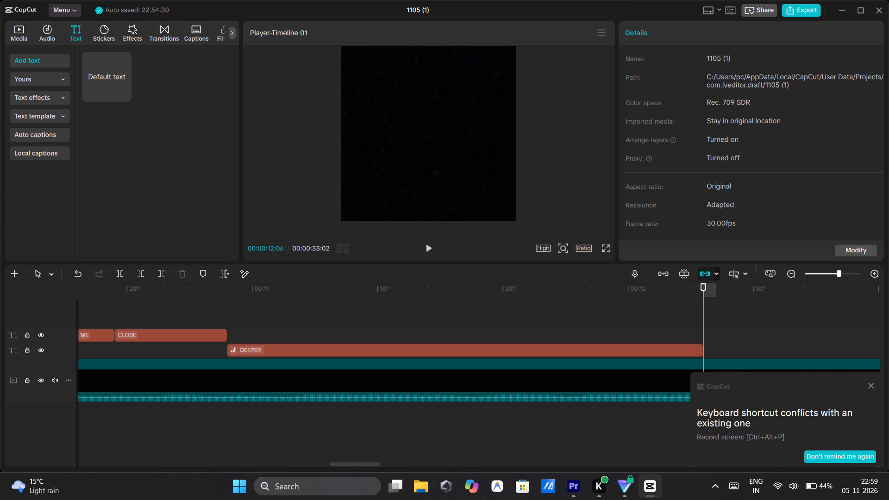
pyautogui.click(124, 94)
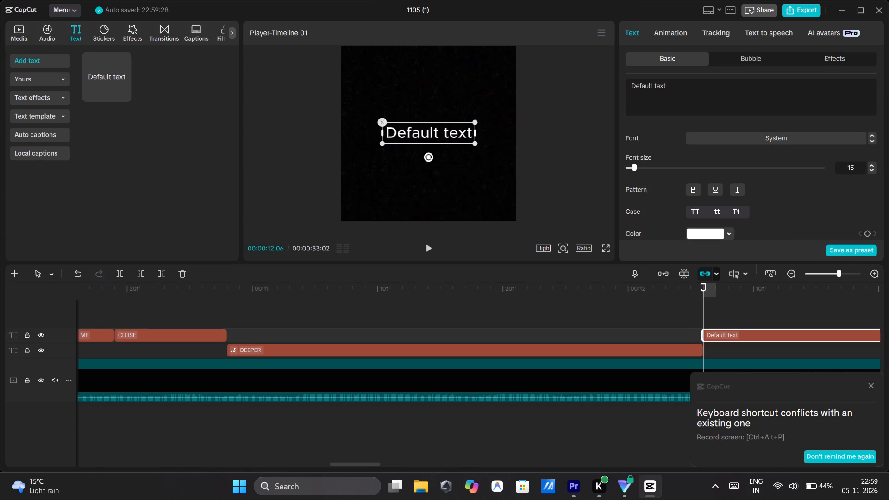
# Replace the wording of the new text clip with "than".
pyautogui.click(689, 91)
pyautogui.press('BackSpace')
pyautogui.press('BackSpace')
pyautogui.press('BackSpace')
pyautogui.press('BackSpace')
pyautogui.press('BackSpace')
pyautogui.press('BackSpace')
pyautogui.press('BackSpace')
pyautogui.press('BackSpace')
pyautogui.press('BackSpace')
pyautogui.press('BackSpace')
pyautogui.press('BackSpace')
pyautogui.press('BackSpace')
pyautogui.press('BackSpace')
pyautogui.press('BackSpace')
pyautogui.press('BackSpace')
pyautogui.press('BackSpace')
pyautogui.press('BackSpace')
pyautogui.press('BackSpace')
pyautogui.press('BackSpace')
pyautogui.press('BackSpace')
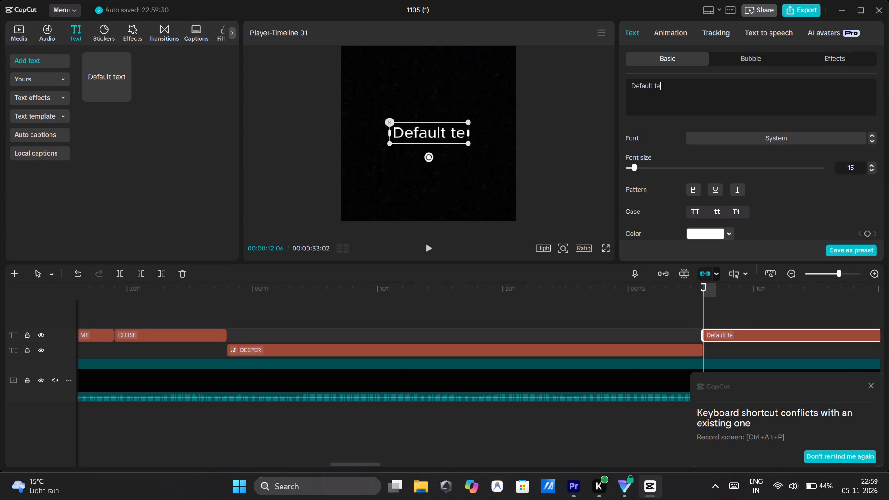
pyautogui.press('y')
pyautogui.press('BackSpace')
pyautogui.write('than')
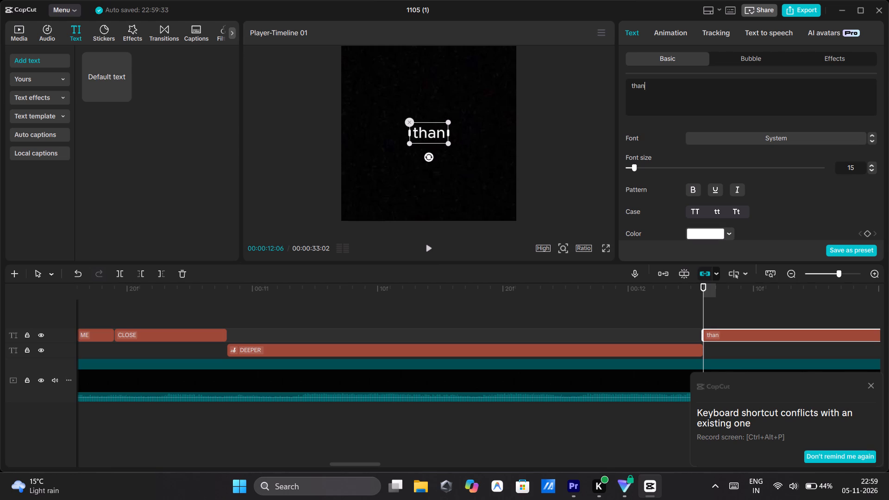
# Set the font of the "than" text to ZY Elegant.
pyautogui.click(746, 135)
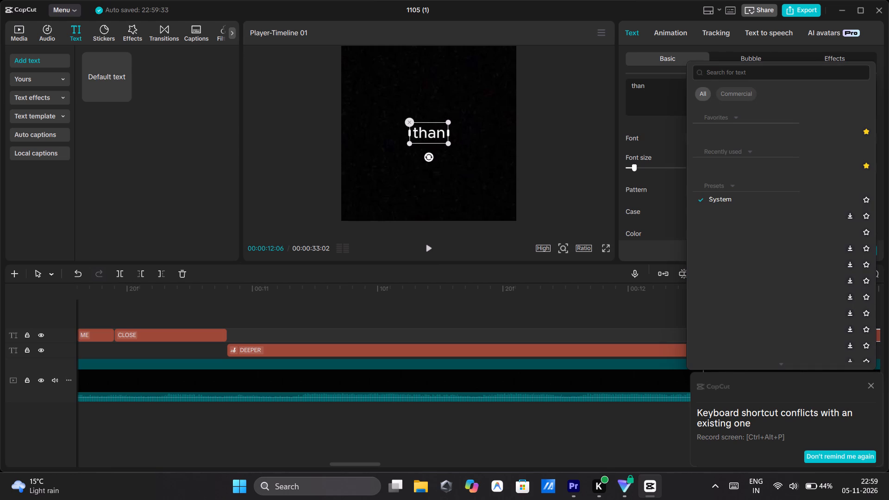
pyautogui.click(720, 131)
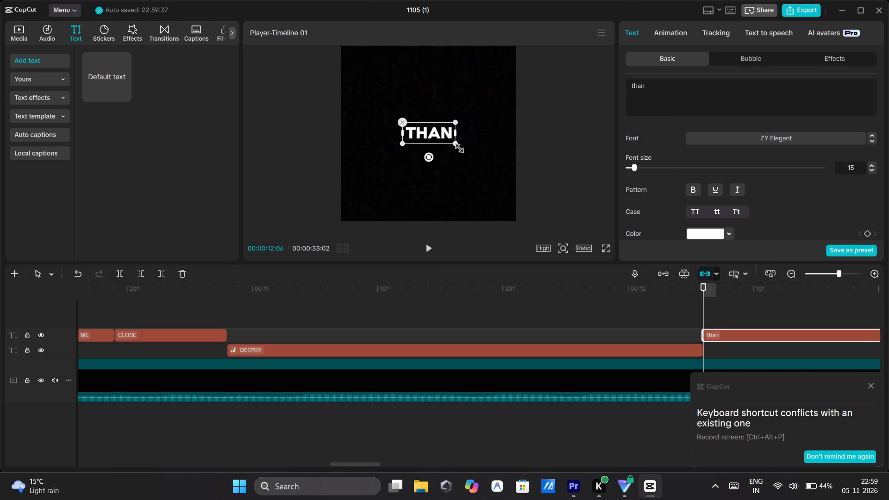
pyautogui.click(434, 133)
# Shorten the "than" clip to end at about 00:00:12:17, playing it back to judge the timing.
pyautogui.moveTo(675, 307); pyautogui.dragTo(571, 313)
pyautogui.hscroll(-2, 571, 313)
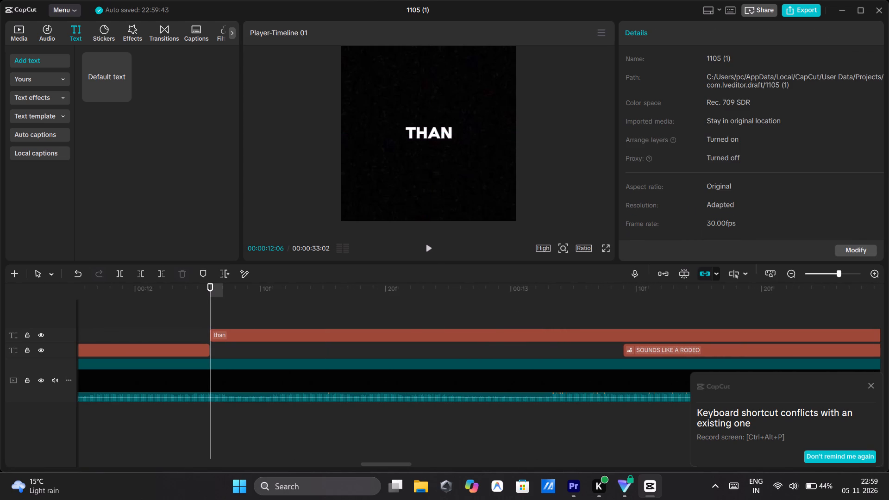
pyautogui.hscroll(-2, 591, 310)
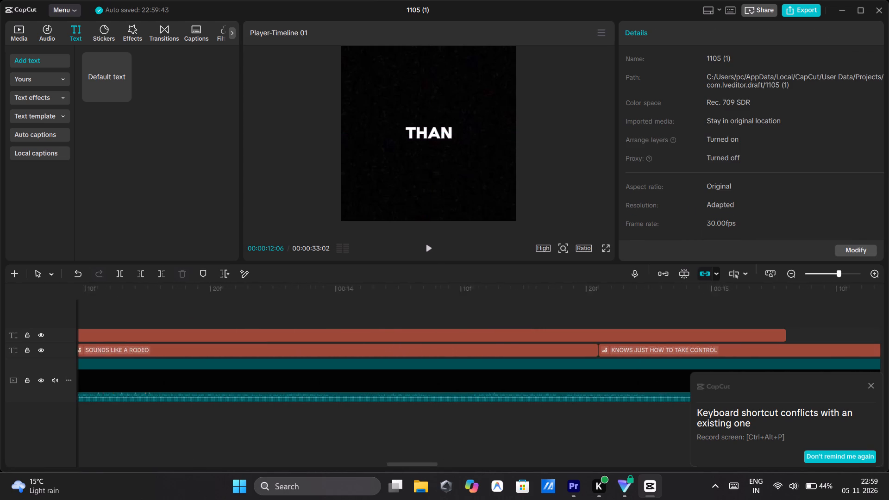
pyautogui.hscroll(-1, 591, 310)
pyautogui.moveTo(661, 331); pyautogui.dragTo(135, 366)
pyautogui.hscroll(4, 256, 300)
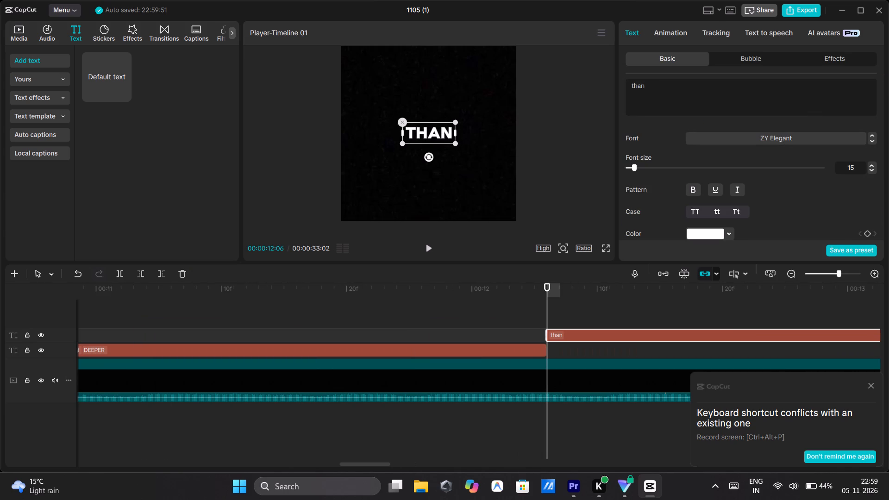
pyautogui.hscroll(-3, 411, 294)
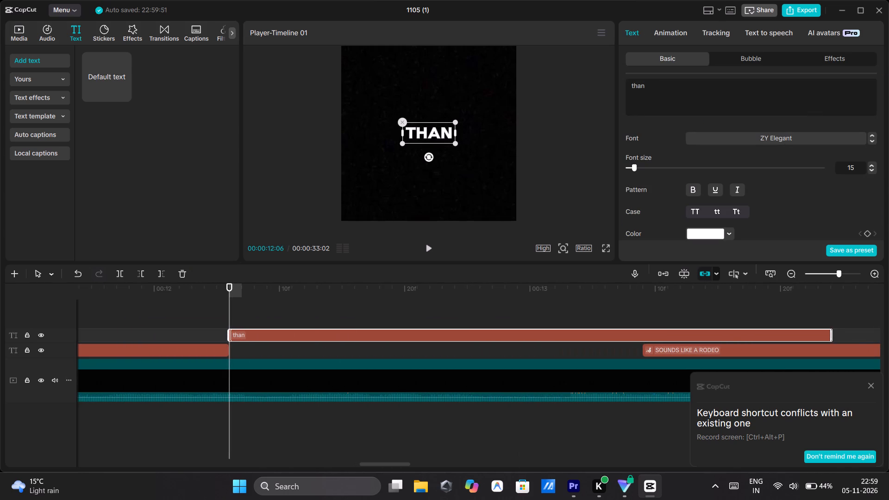
pyautogui.hscroll(-1, 426, 302)
pyautogui.moveTo(829, 336); pyautogui.dragTo(445, 385)
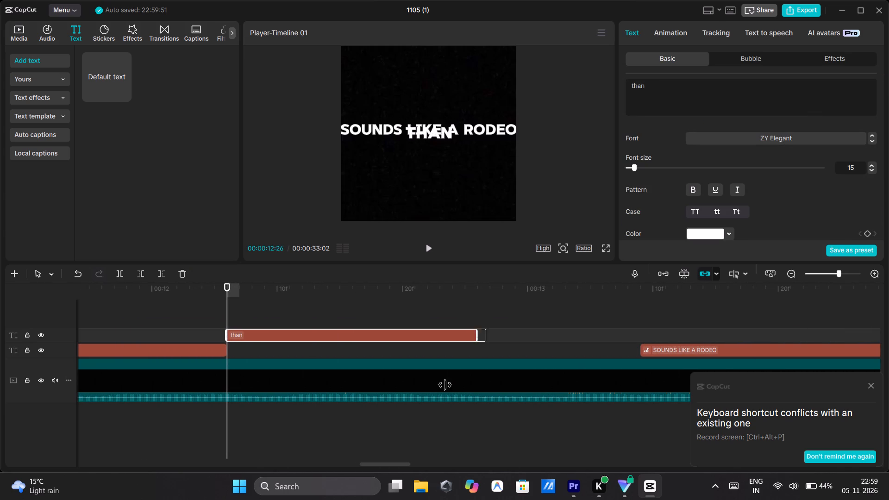
pyautogui.moveTo(445, 385); pyautogui.dragTo(427, 387)
pyautogui.click(428, 244)
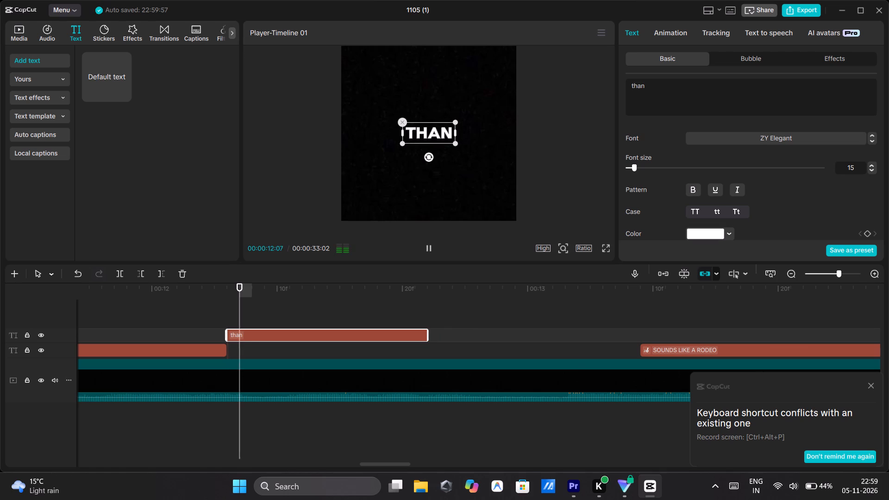
pyautogui.click(428, 244)
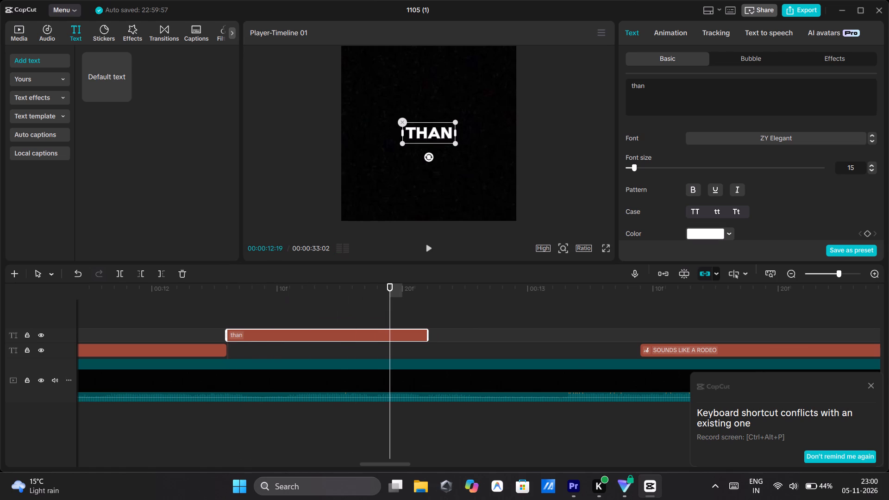
pyautogui.moveTo(428, 333); pyautogui.dragTo(364, 332)
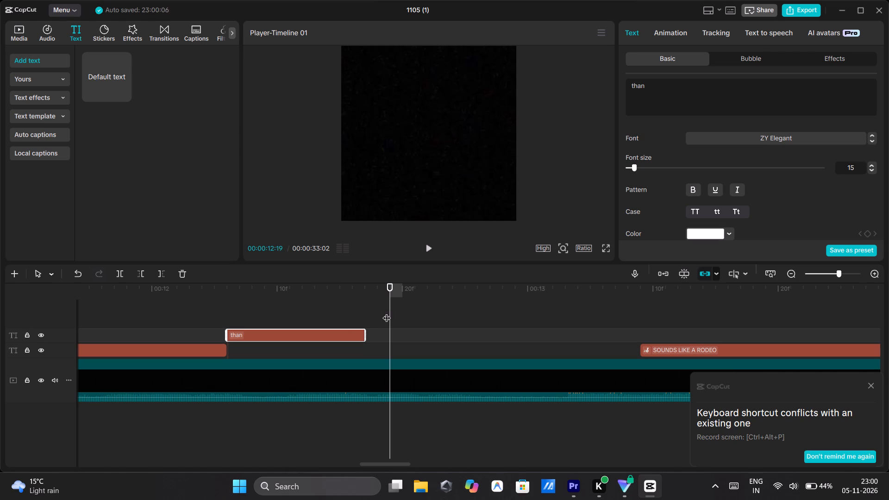
# Add a default text clip at 00:00:12:17, directly after the "than" clip.
pyautogui.click(387, 312)
pyautogui.moveTo(372, 312); pyautogui.dragTo(378, 312)
pyautogui.moveTo(378, 312); pyautogui.dragTo(367, 315)
pyautogui.click(455, 138)
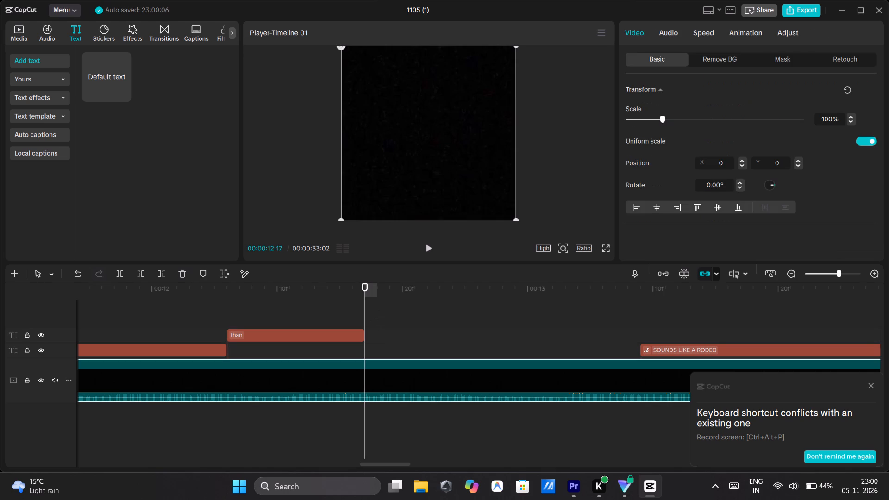
pyautogui.click(662, 41)
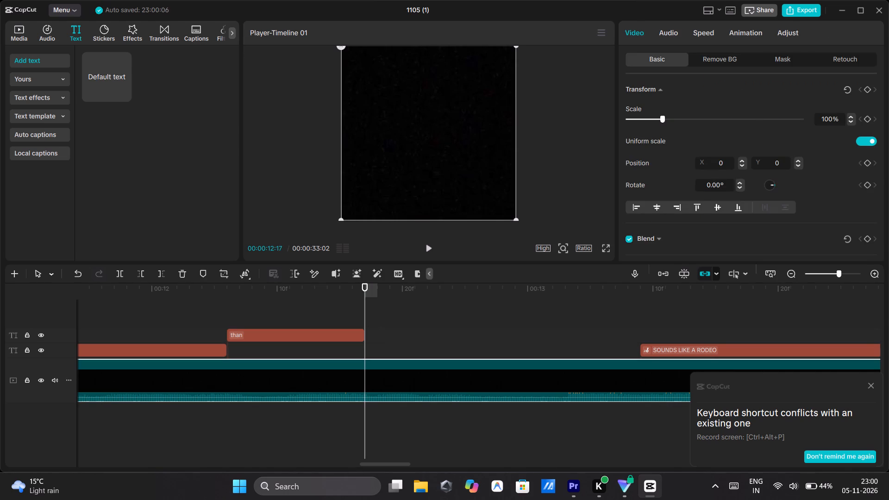
pyautogui.click(121, 92)
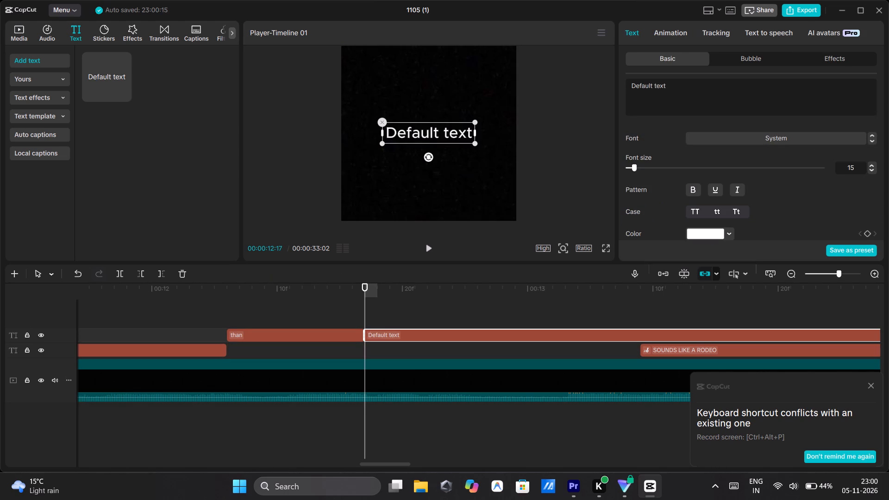
# Shorten the new default text clip to end at about 00:00:12:25.
pyautogui.hscroll(-2, 683, 293)
pyautogui.hscroll(-2, 622, 307)
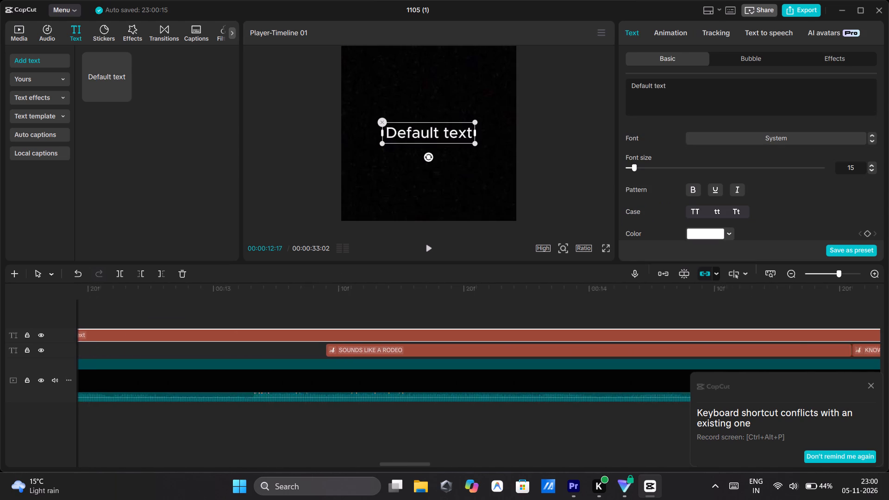
pyautogui.hscroll(-2, 622, 307)
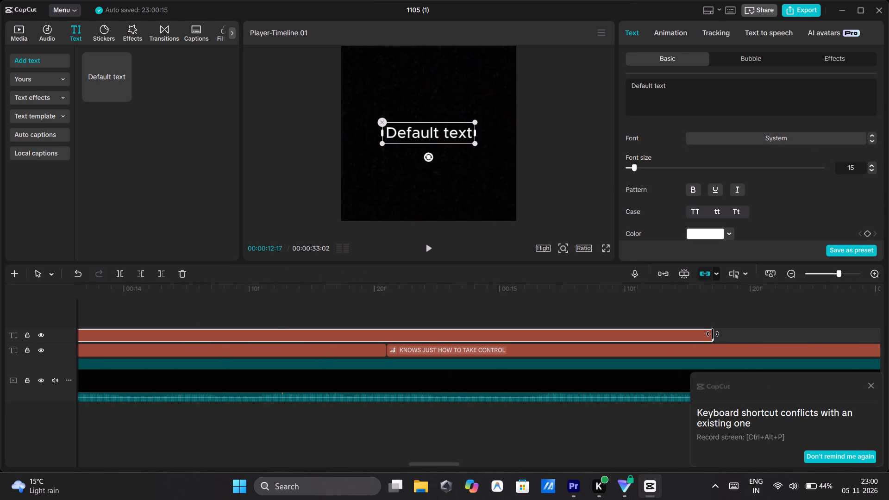
pyautogui.moveTo(713, 334); pyautogui.dragTo(361, 373)
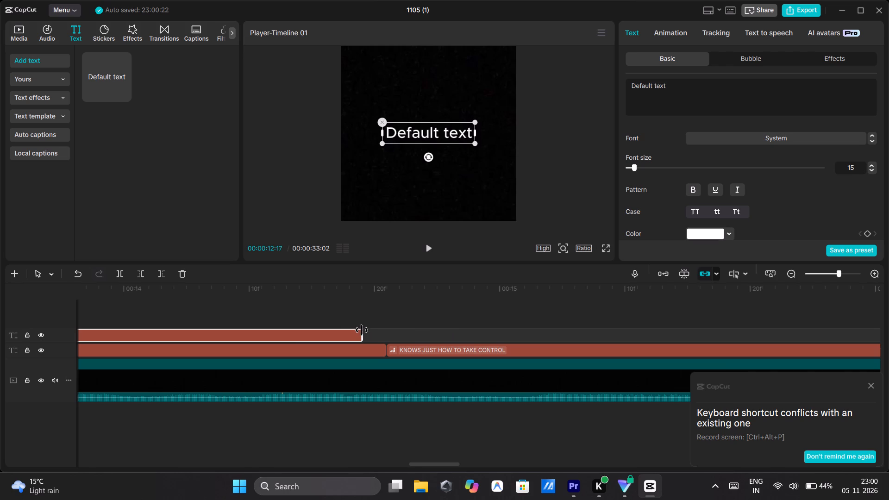
pyautogui.moveTo(362, 331); pyautogui.dragTo(134, 362)
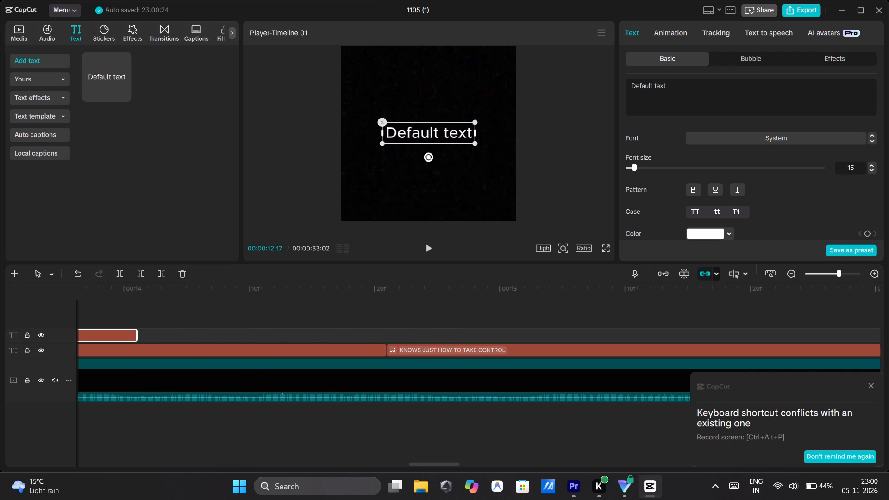
pyautogui.hscroll(3, 249, 310)
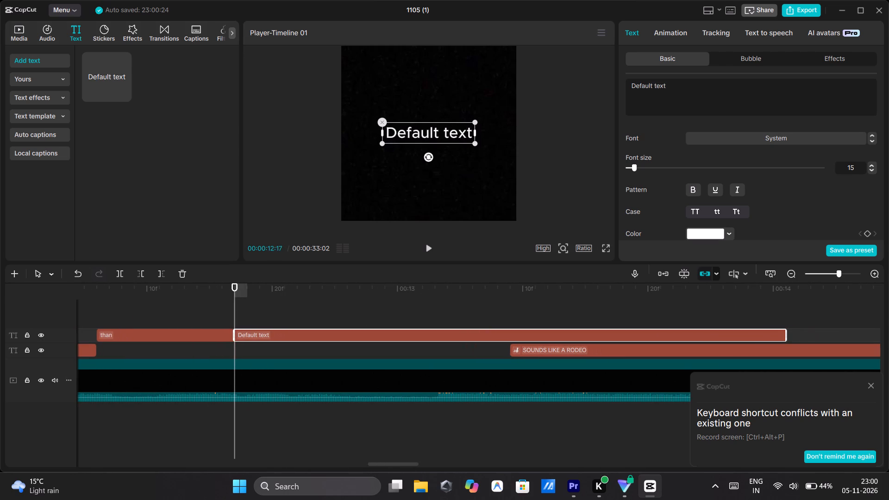
pyautogui.moveTo(786, 334); pyautogui.dragTo(331, 367)
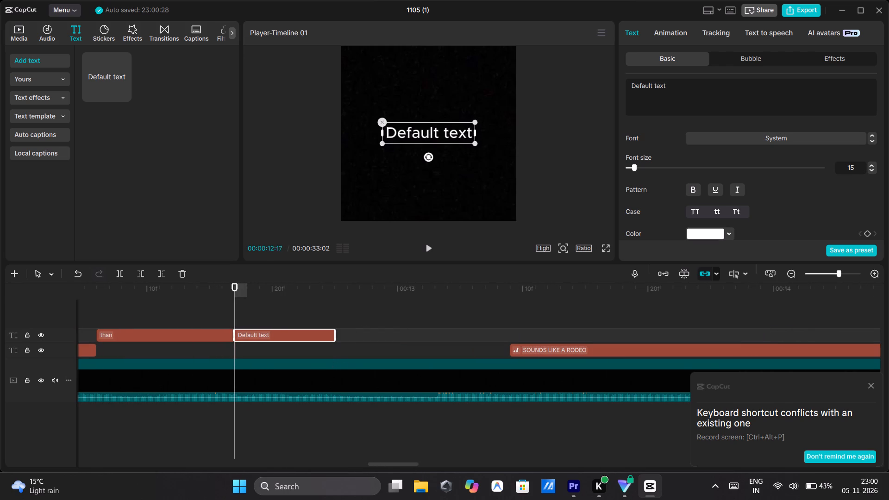
# Replace the default text in the clip directly after "than" with "I've".
pyautogui.click(708, 82)
pyautogui.press('BackSpace')
pyautogui.press('BackSpace')
pyautogui.press('BackSpace')
pyautogui.press('BackSpace')
pyautogui.press('BackSpace')
pyautogui.press('BackSpace')
pyautogui.press('BackSpace')
pyautogui.press('BackSpace')
pyautogui.press('BackSpace')
pyautogui.press('BackSpace')
pyautogui.press('BackSpace')
pyautogui.press('BackSpace')
pyautogui.press('BackSpace')
pyautogui.press('BackSpace')
pyautogui.press('BackSpace')
pyautogui.press('BackSpace')
pyautogui.press('BackSpace')
pyautogui.press('BackSpace')
pyautogui.press('BackSpace')
pyautogui.press('BackSpace')
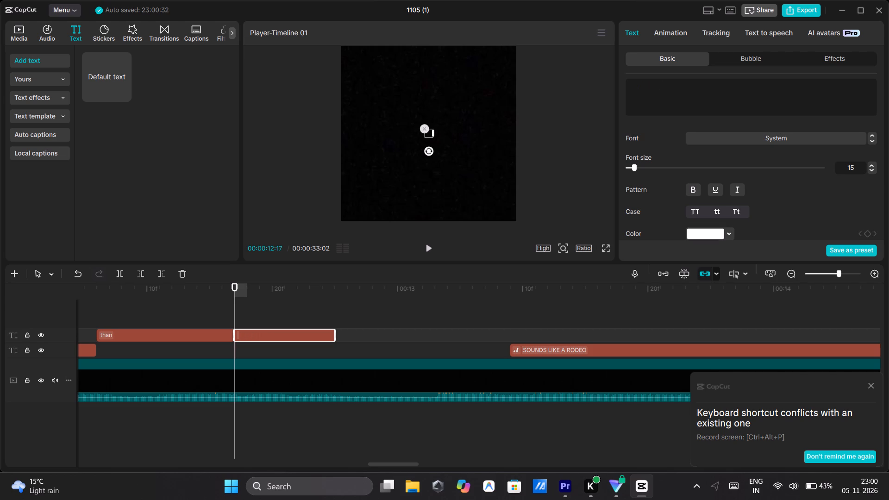
pyautogui.press('i')
pyautogui.press('space')
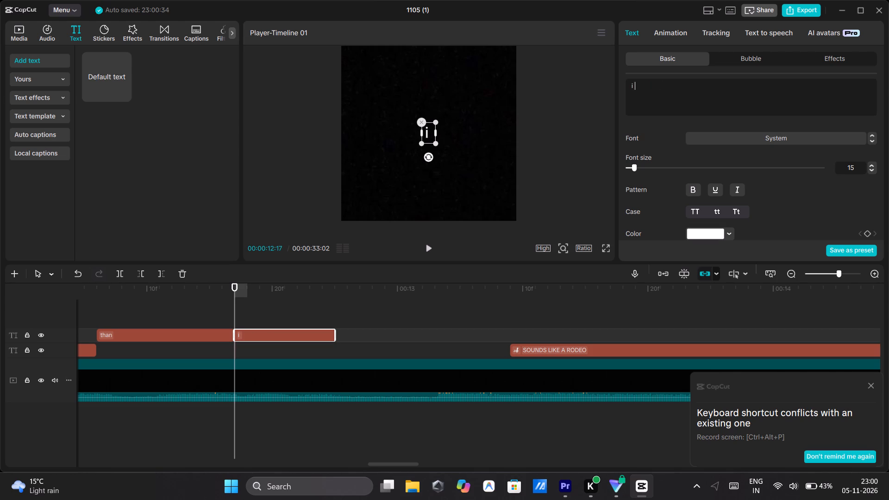
pyautogui.press('BackSpace')
pyautogui.press('BackSpace')
pyautogui.press('BackSpace')
pyautogui.press('BackSpace')
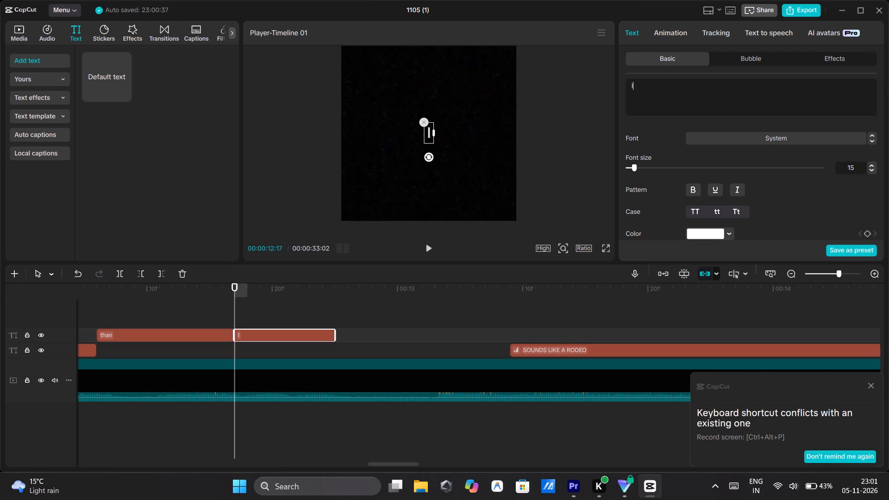
pyautogui.press("'")
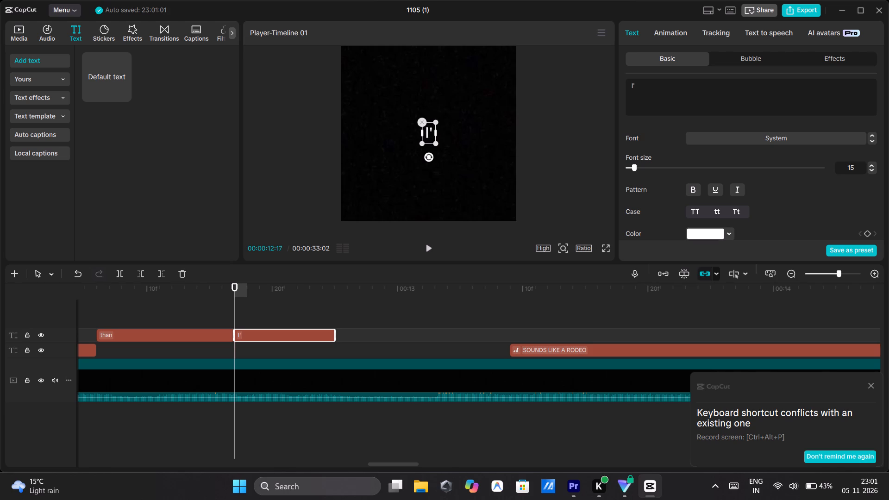
pyautogui.press('h')
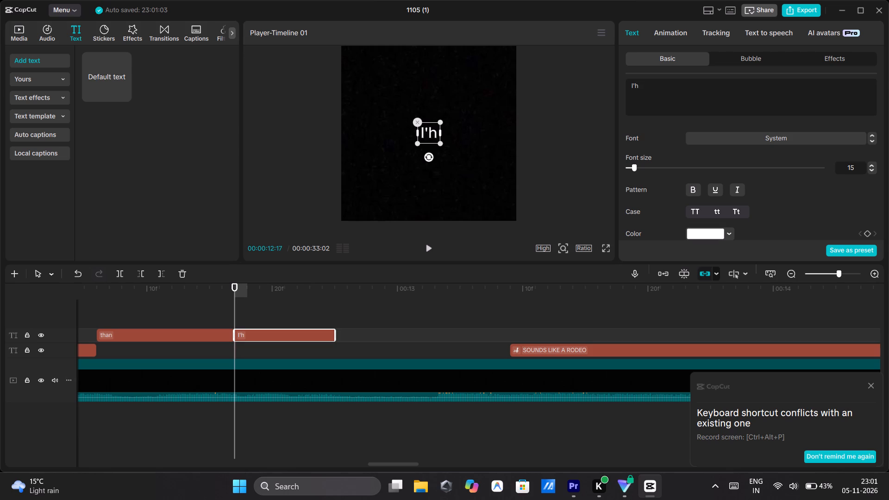
pyautogui.press('BackSpace')
pyautogui.write('ve')
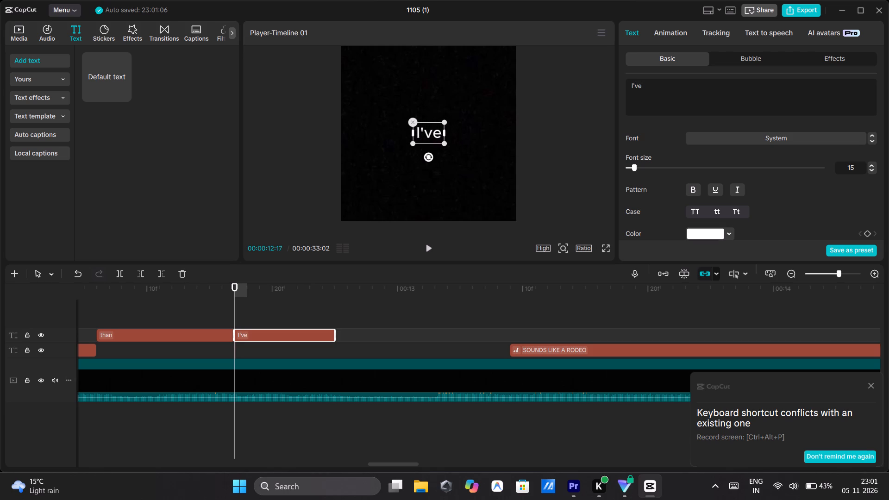
# Set the font of the "I've" text to ZY Elegant.
pyautogui.click(721, 130)
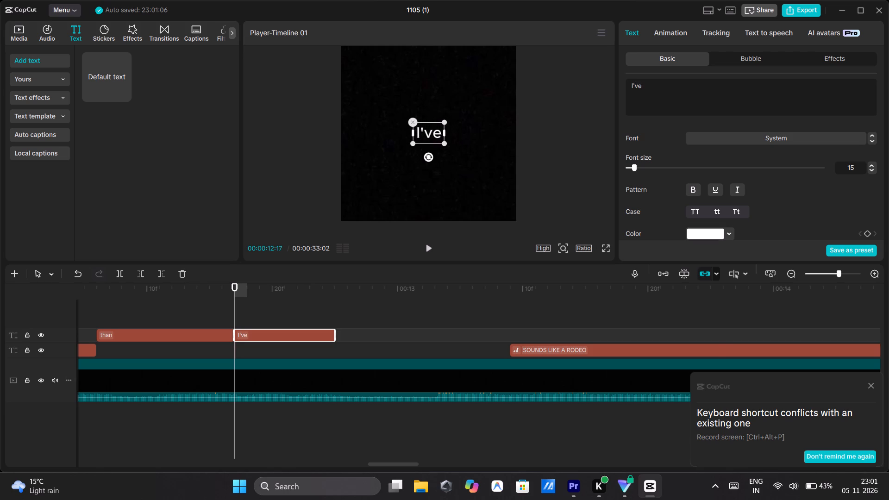
pyautogui.click(714, 137)
pyautogui.click(712, 131)
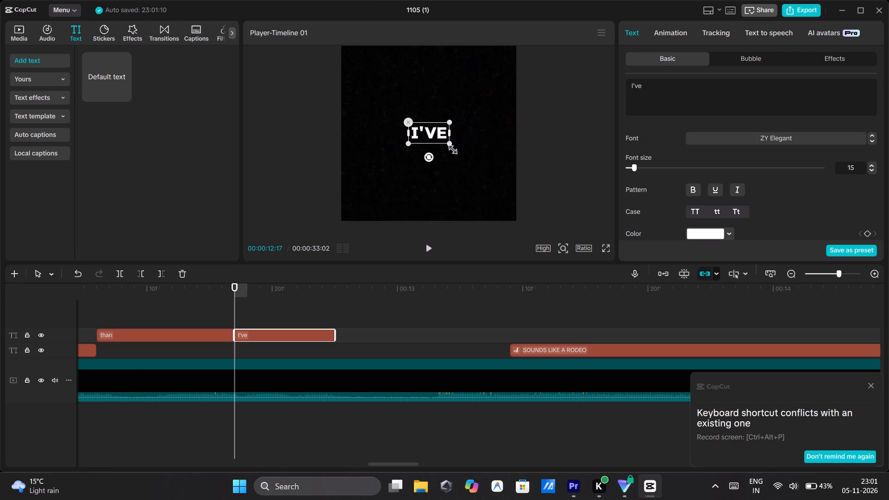
# Scale the "I've" text down to about half its size in the preview.
pyautogui.moveTo(450, 148); pyautogui.dragTo(431, 143)
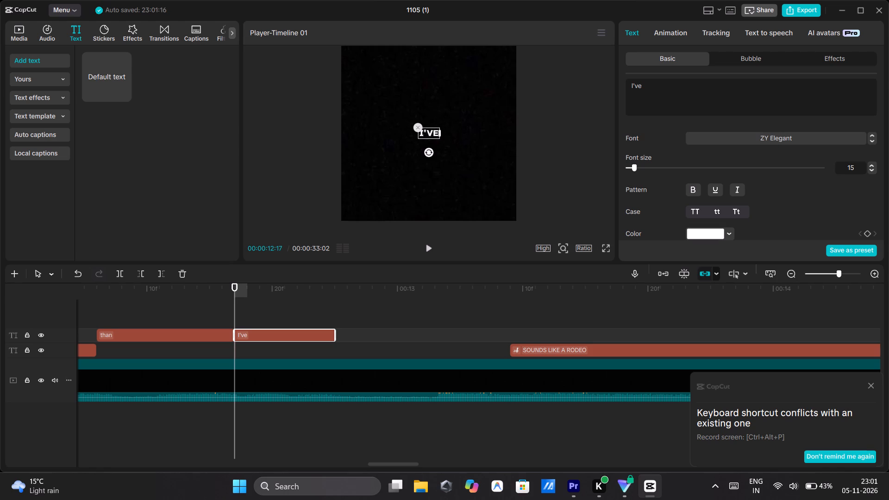
# Scale the "than" text down to about half its size, matching the "I've" text.
pyautogui.hscroll(1, 376, 325)
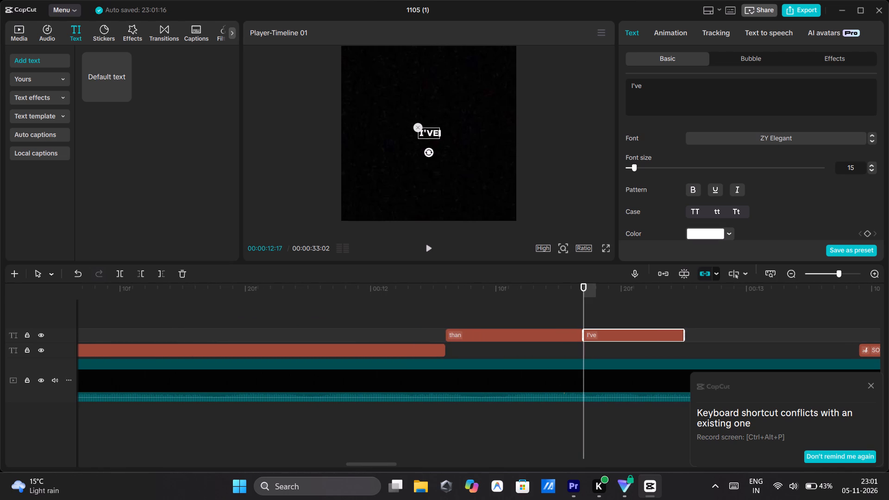
pyautogui.click(477, 331)
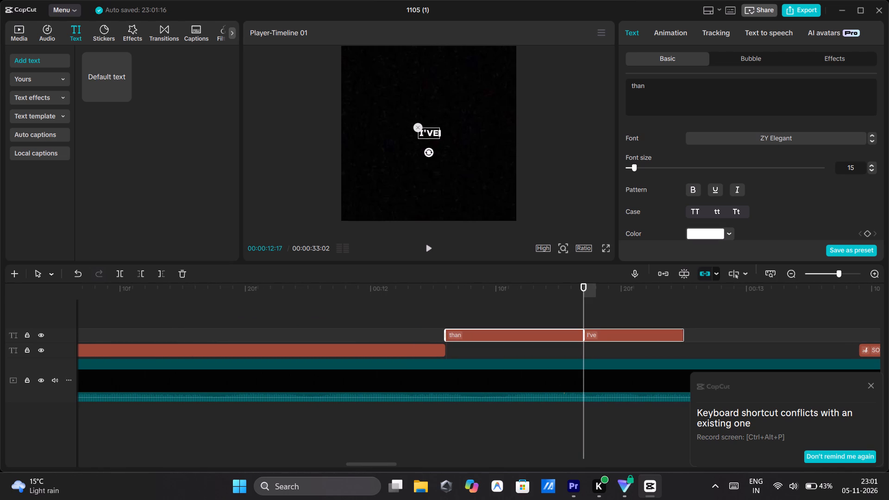
pyautogui.click(534, 310)
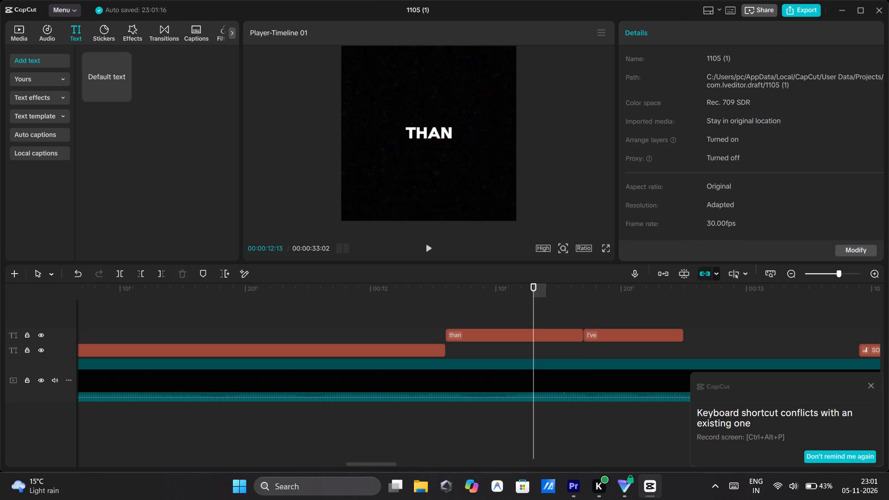
pyautogui.click(435, 128)
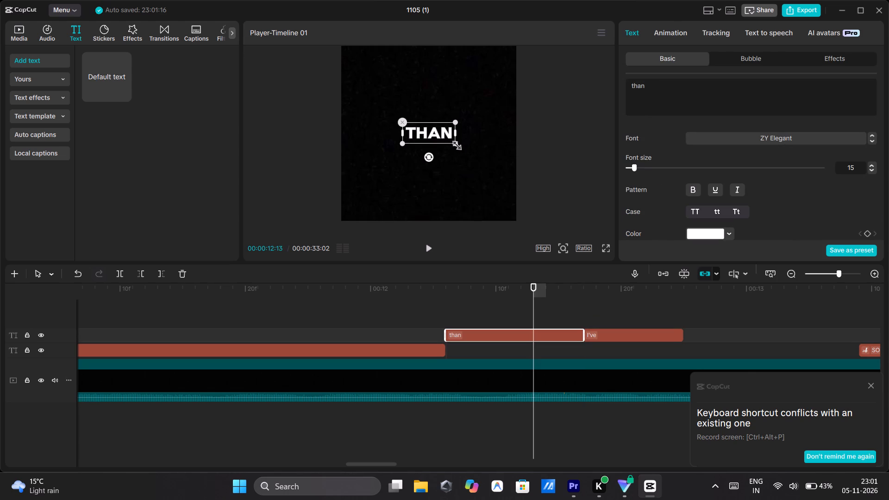
pyautogui.moveTo(455, 143); pyautogui.dragTo(431, 137)
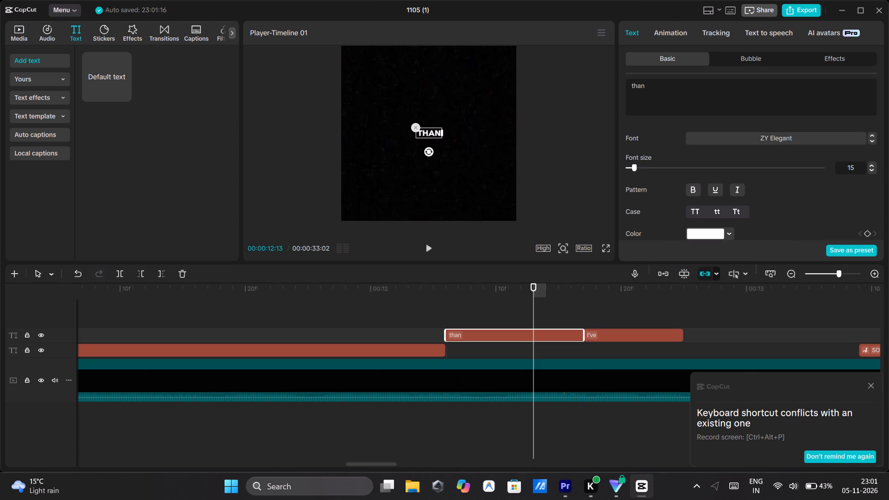
# Scale the "DEEPER" main lyric caption down to about 60% of its size in the preview.
pyautogui.click(426, 351)
pyautogui.click(407, 312)
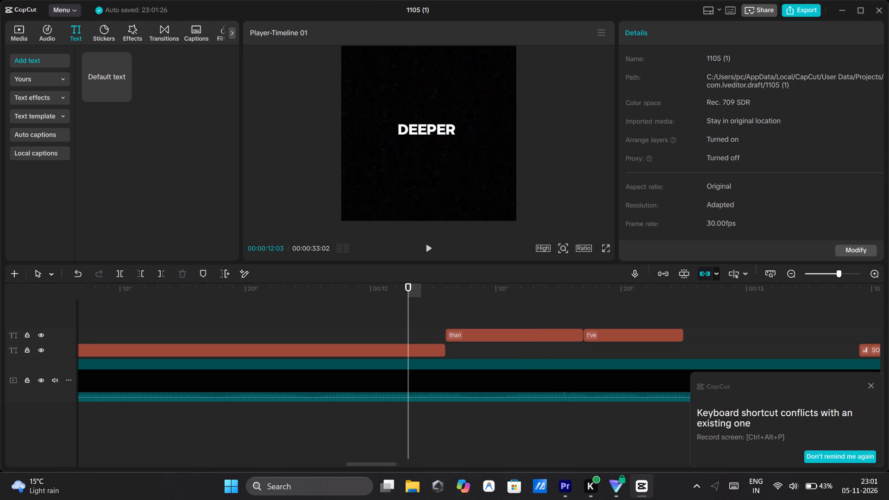
pyautogui.click(440, 135)
pyautogui.moveTo(462, 144); pyautogui.dragTo(437, 138)
# Scale the "CLOSE" text before the "DEEPER" caption down to about half its size.
pyautogui.moveTo(410, 301); pyautogui.dragTo(319, 301)
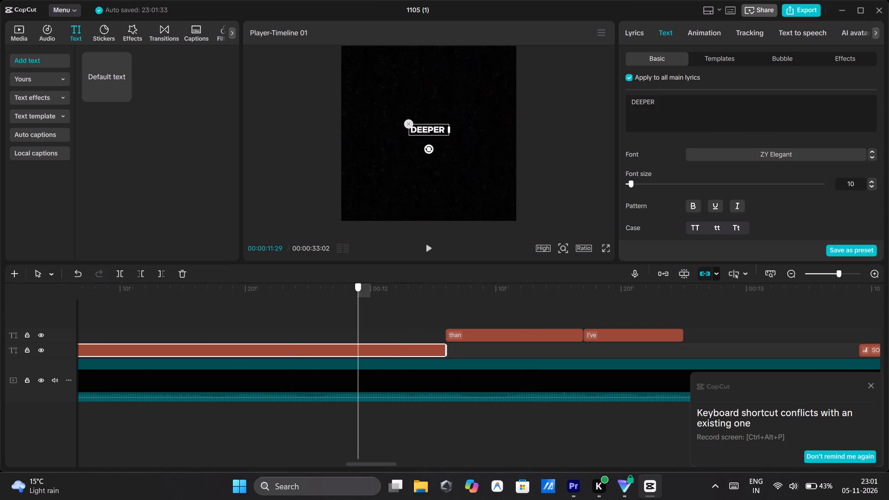
pyautogui.moveTo(319, 301); pyautogui.dragTo(369, 310)
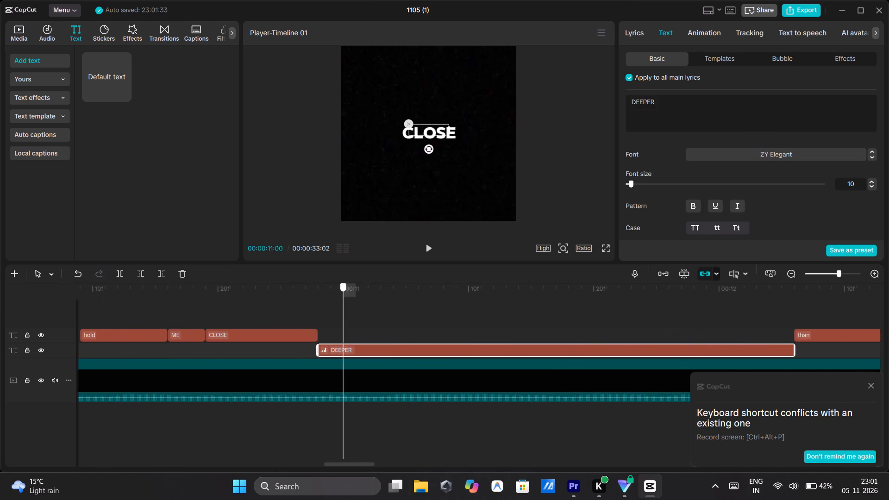
pyautogui.moveTo(369, 310); pyautogui.dragTo(264, 319)
pyautogui.click(444, 132)
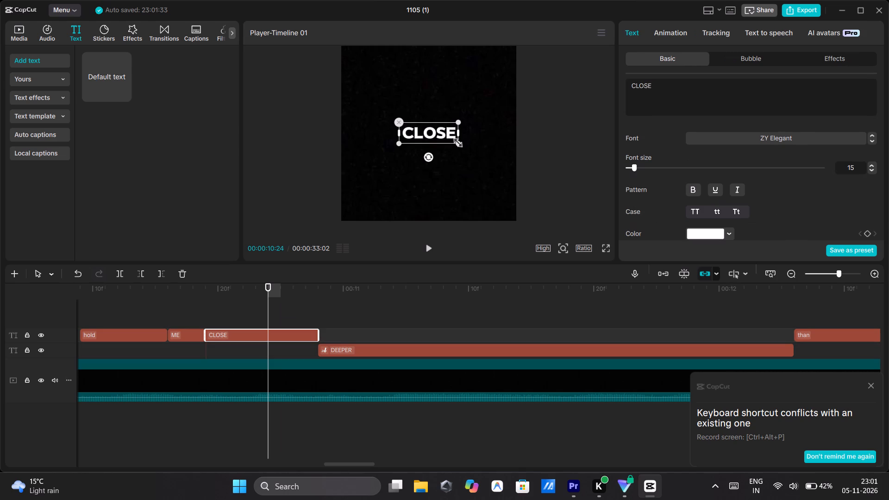
pyautogui.moveTo(457, 143); pyautogui.dragTo(431, 133)
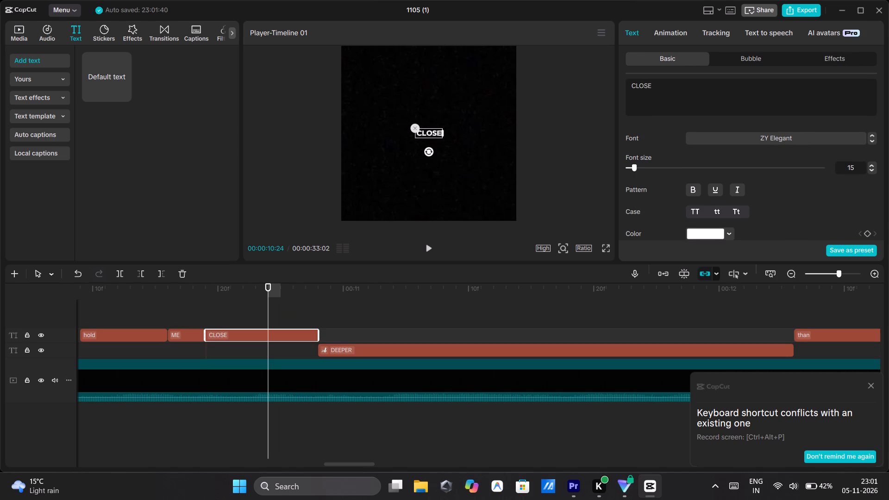
# Scale the "ME" text down to about 60% of its size, keeping it centred in the frame.
pyautogui.click(186, 312)
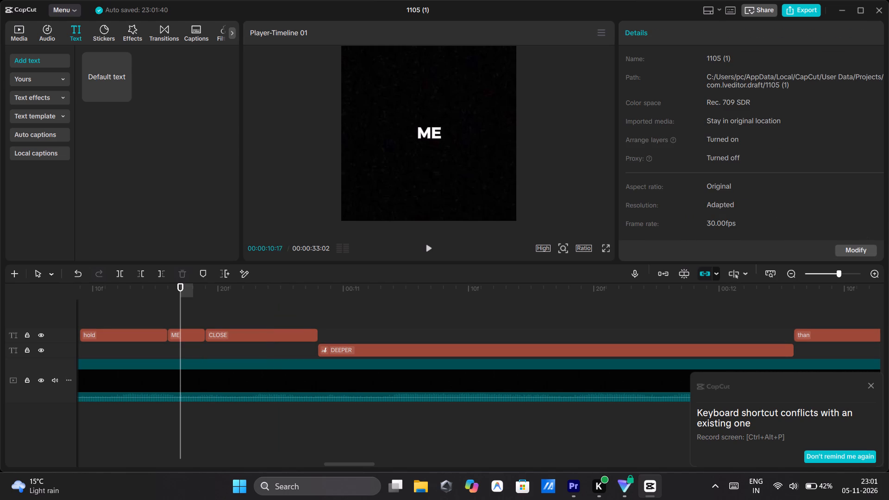
pyautogui.click(423, 137)
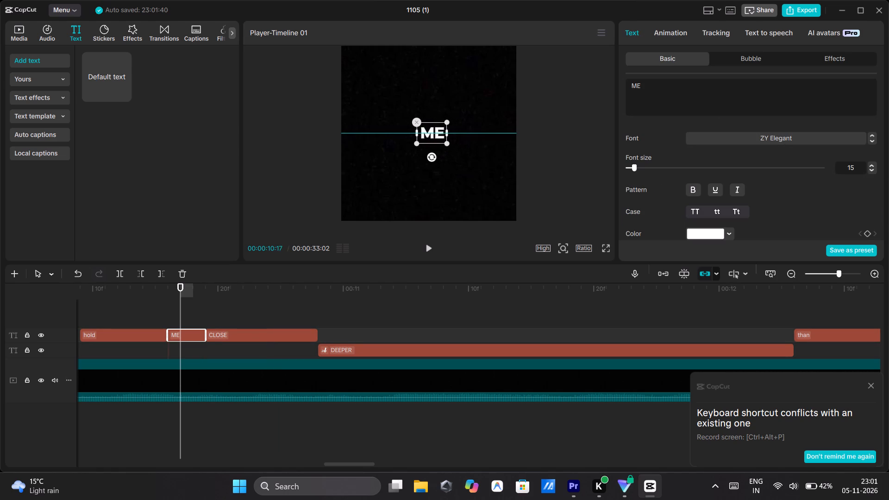
pyautogui.moveTo(441, 141); pyautogui.dragTo(420, 138)
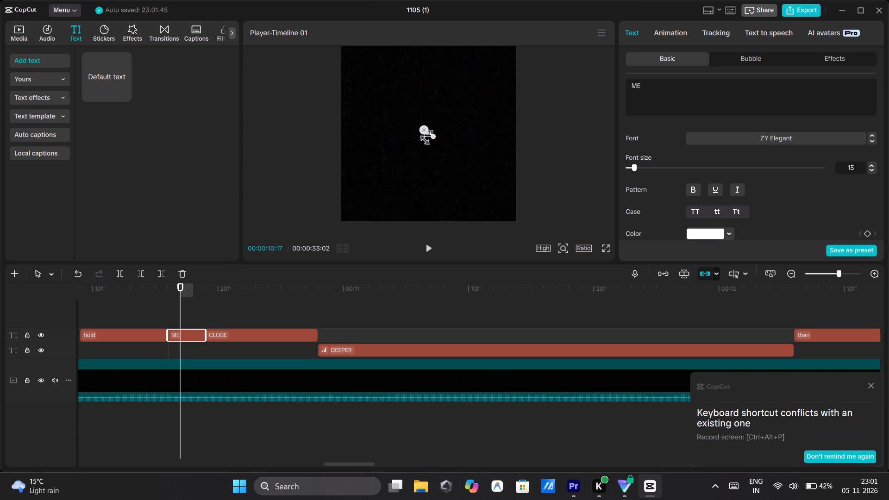
pyautogui.moveTo(420, 138); pyautogui.dragTo(428, 142)
# Scale the "hold" text down to about 60% of its size in the preview.
pyautogui.click(151, 313)
pyautogui.click(430, 125)
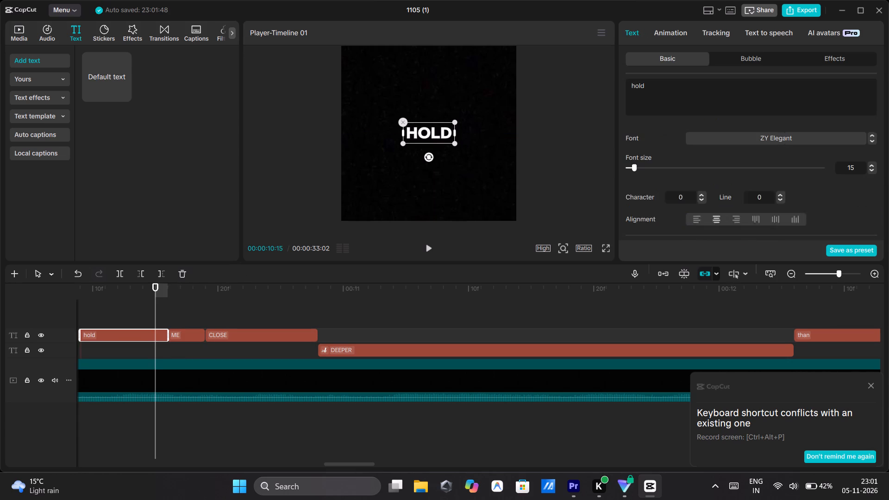
pyautogui.moveTo(451, 139); pyautogui.dragTo(430, 138)
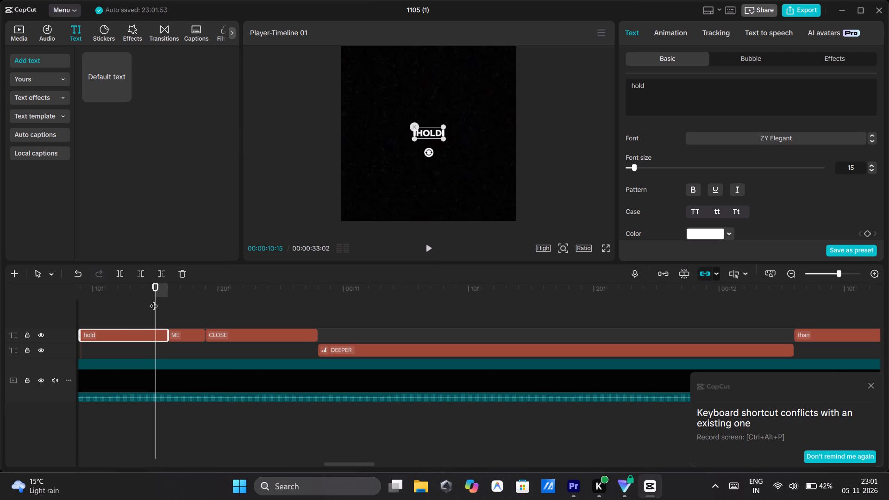
# Review the resized lyrics by scrubbing the timeline and playing from "DEEPER" into "SOUNDS LIKE A RODEO".
pyautogui.moveTo(154, 300); pyautogui.dragTo(437, 302)
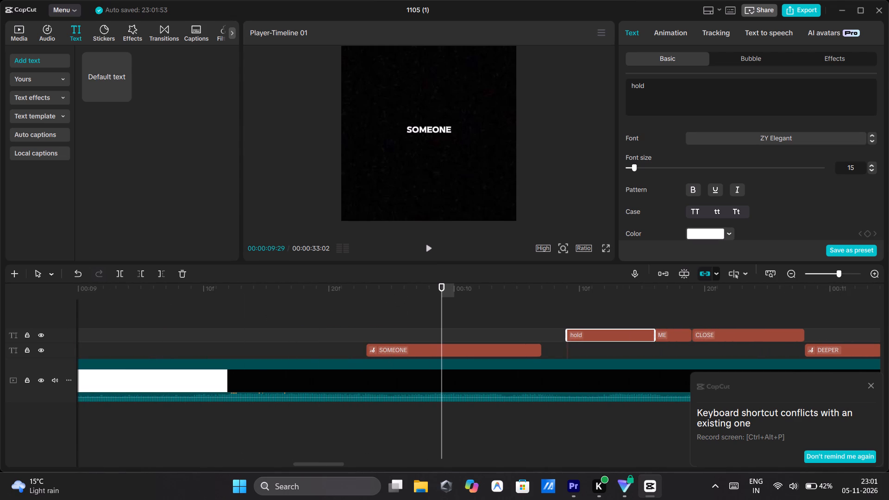
pyautogui.click(328, 301)
pyautogui.moveTo(328, 301); pyautogui.dragTo(87, 404)
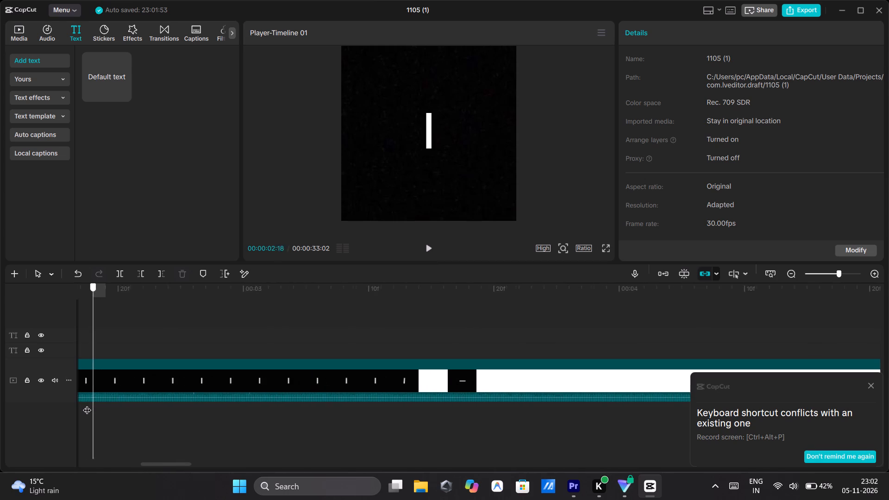
pyautogui.moveTo(87, 404); pyautogui.dragTo(888, 426)
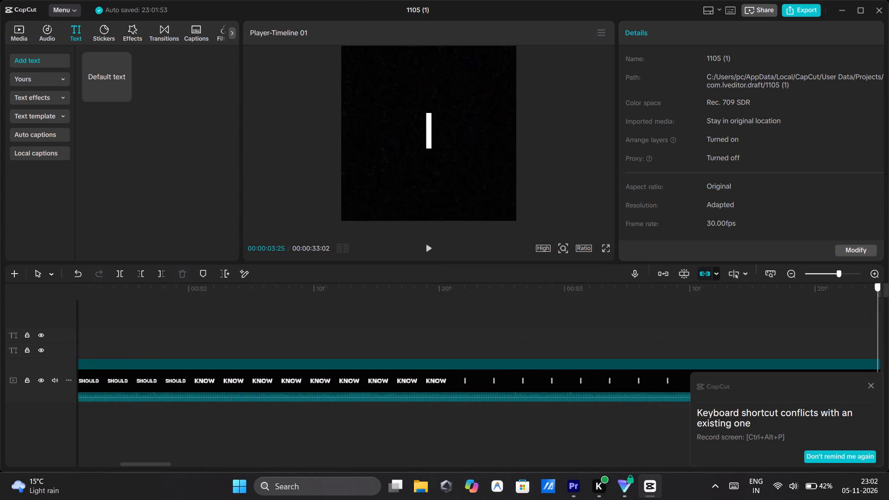
pyautogui.moveTo(888, 426); pyautogui.dragTo(888, 424)
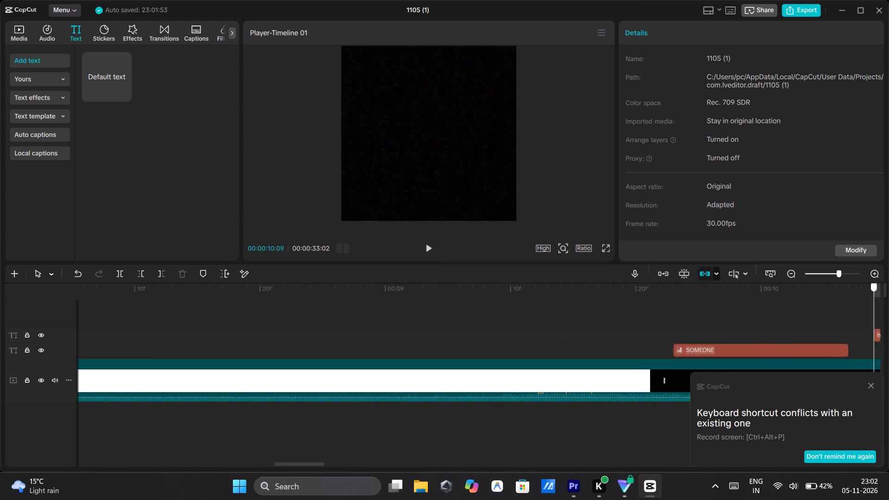
pyautogui.moveTo(888, 424); pyautogui.dragTo(819, 419)
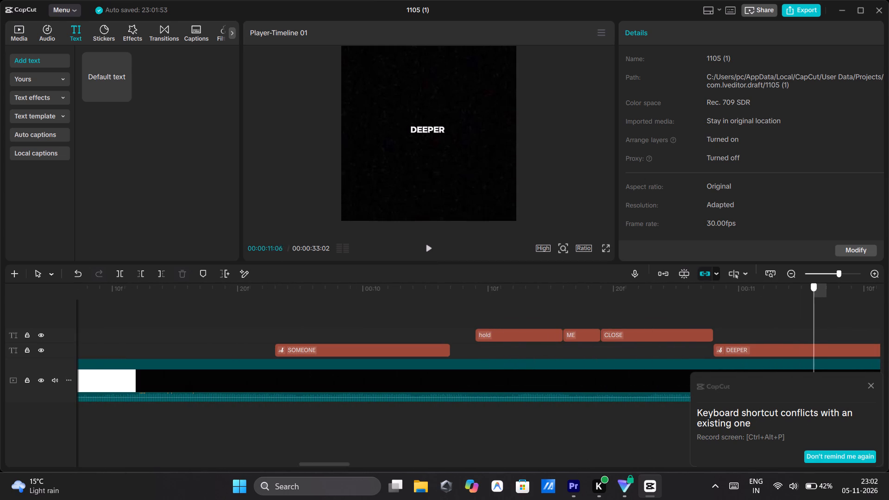
pyautogui.moveTo(819, 419); pyautogui.dragTo(826, 419)
pyautogui.click(416, 246)
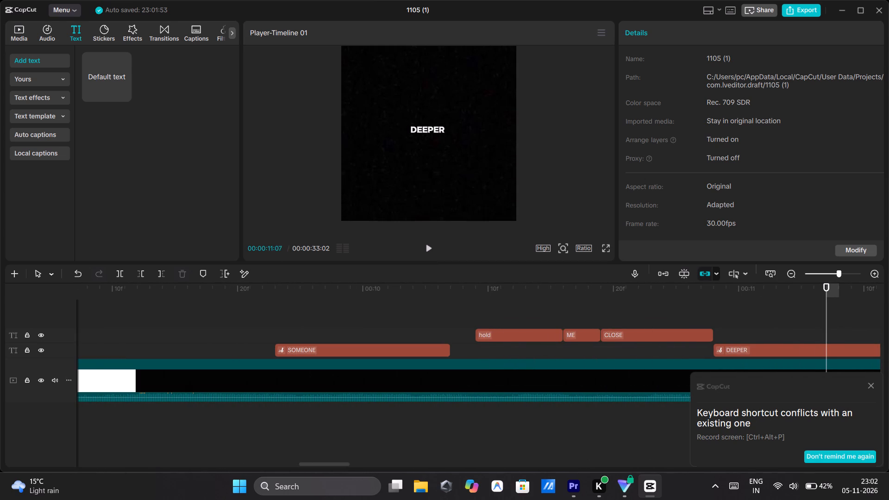
pyautogui.click(219, 291)
pyautogui.click(423, 245)
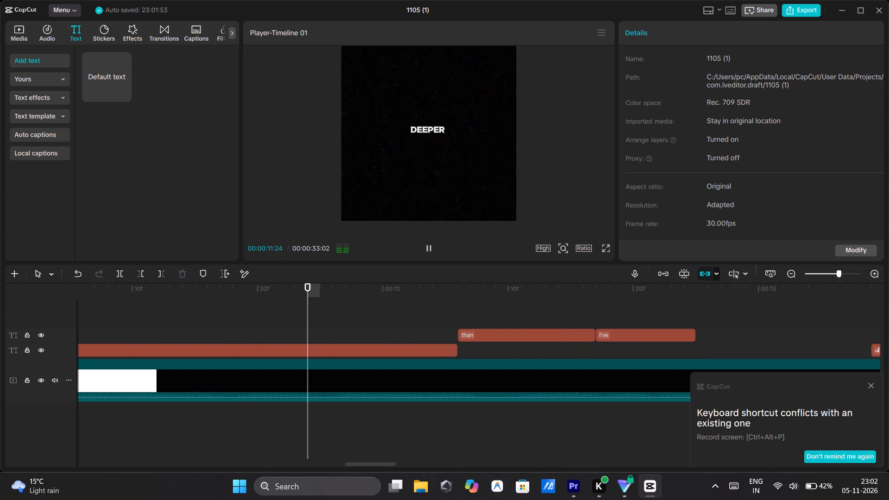
pyautogui.click(423, 245)
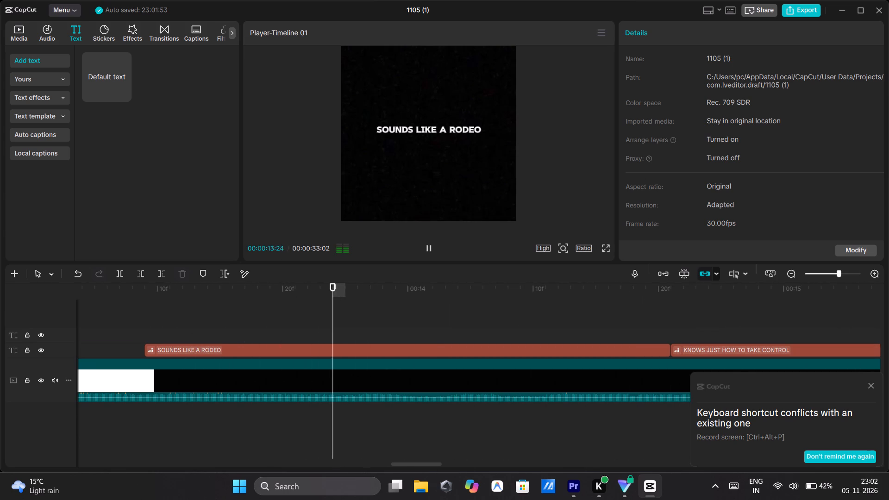
pyautogui.hscroll(-7, 535, 300)
pyautogui.hscroll(2, 535, 300)
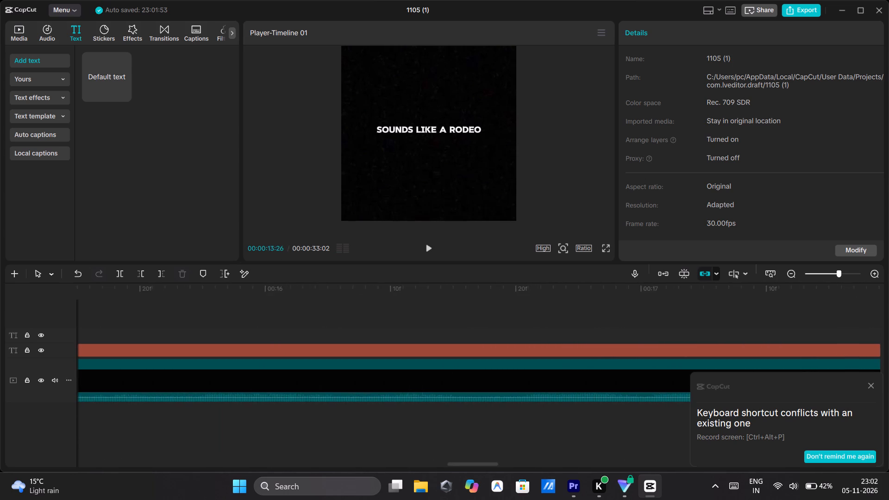
# Add a default text clip at 00:00:12:25, directly after the "I've" clip.
pyautogui.hscroll(3, 535, 300)
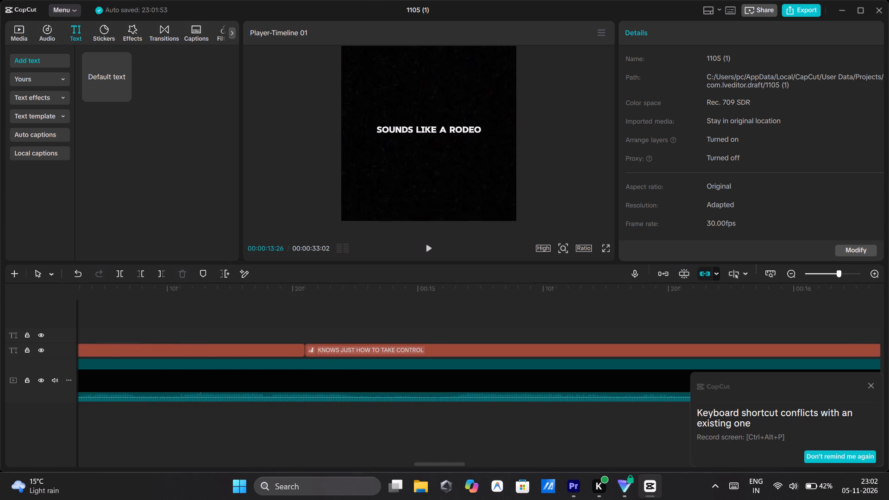
pyautogui.hscroll(4, 535, 300)
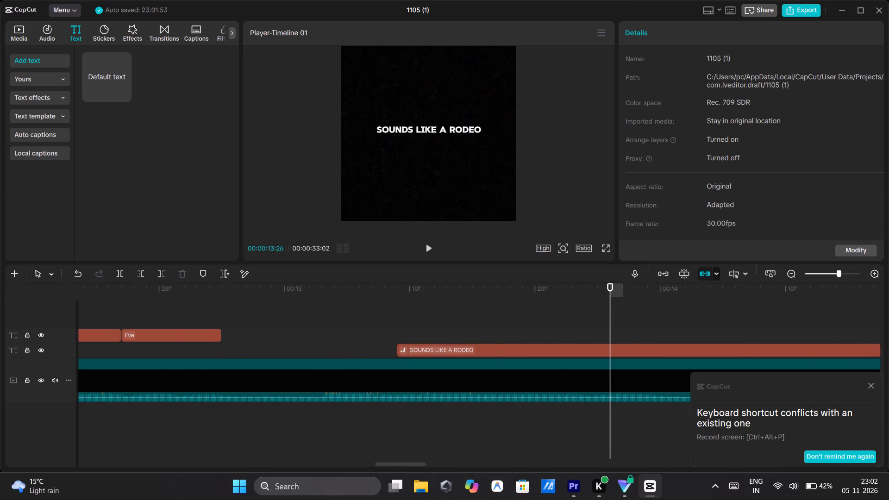
pyautogui.click(262, 331)
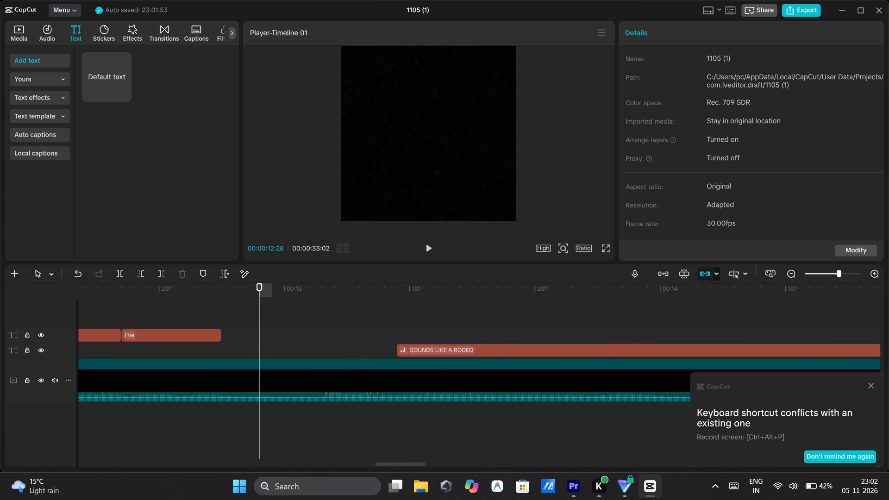
pyautogui.moveTo(254, 319); pyautogui.dragTo(277, 313)
pyautogui.click(277, 313)
pyautogui.hscroll(1, 277, 313)
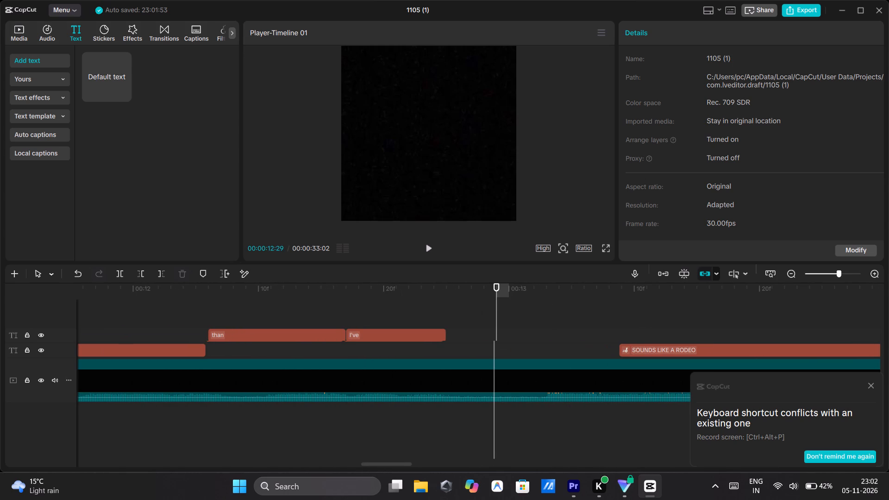
pyautogui.click(459, 304)
pyautogui.moveTo(459, 304); pyautogui.dragTo(451, 305)
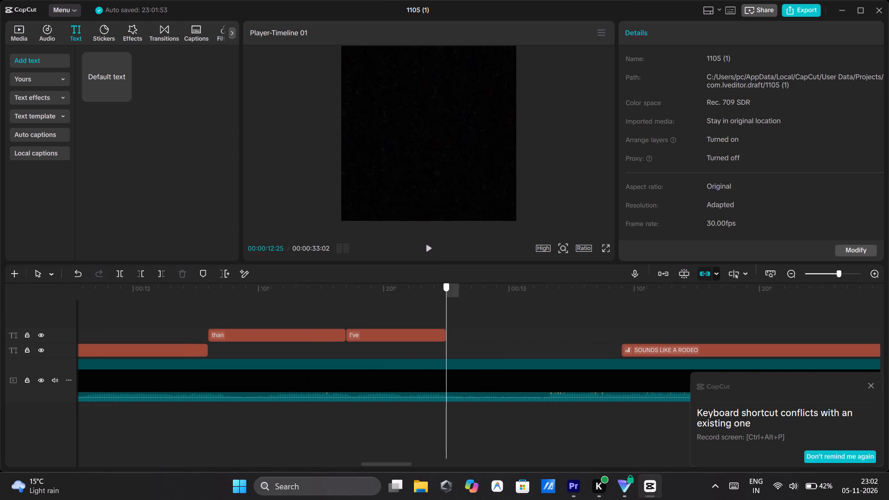
pyautogui.moveTo(451, 305); pyautogui.dragTo(448, 305)
pyautogui.click(127, 94)
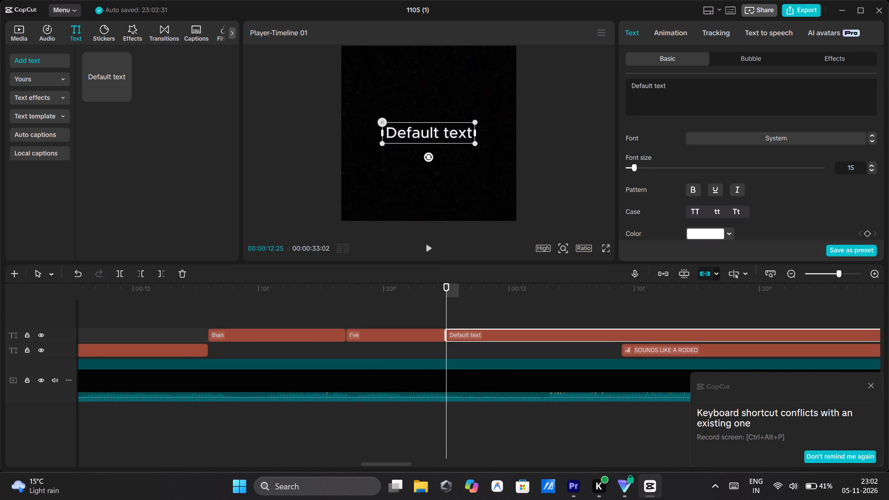
# Split the new text clip at 00:00:13:09, where "SOUNDS LIKE A RODEO" begins, and delete the remainder.
pyautogui.moveTo(444, 309); pyautogui.dragTo(620, 328)
pyautogui.hotkey('ctrl', 'b')
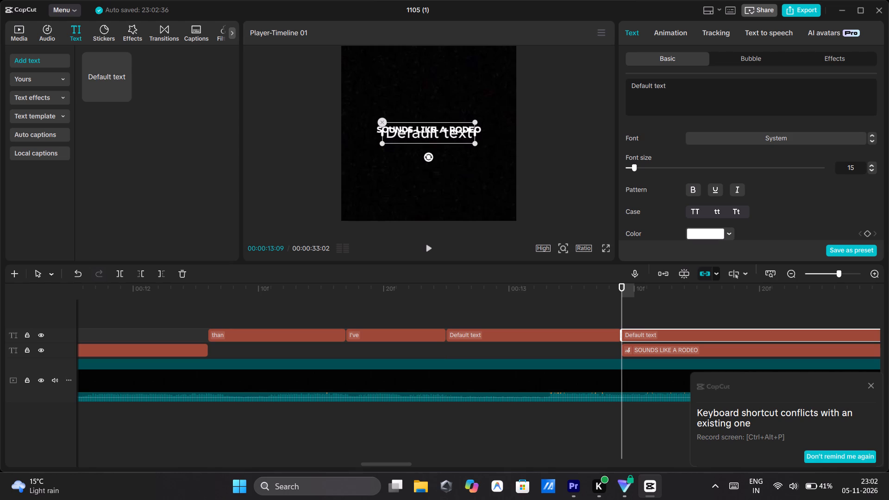
pyautogui.press('BackSpace')
# Change the new clip's text to "ever" and set its font to ZY Elegant.
pyautogui.click(580, 331)
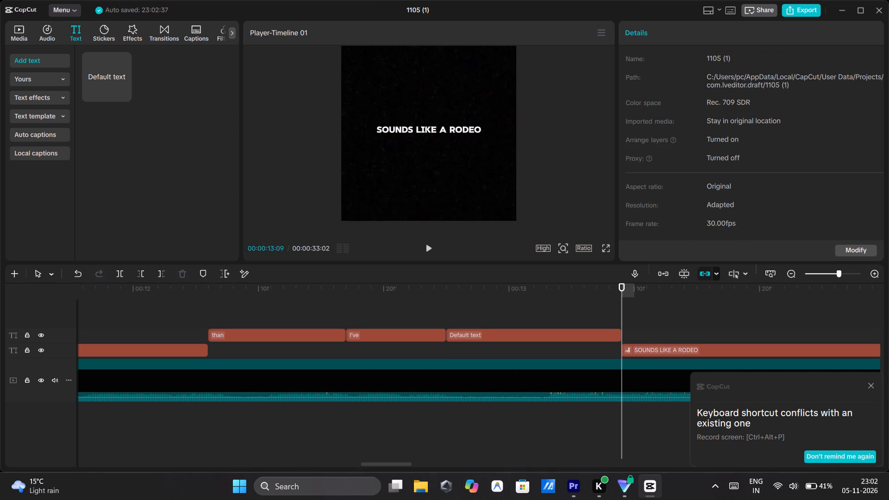
pyautogui.click(684, 98)
pyautogui.press('BackSpace')
pyautogui.press('BackSpace')
pyautogui.press('BackSpace')
pyautogui.press('BackSpace')
pyautogui.press('BackSpace')
pyautogui.press('BackSpace')
pyautogui.press('BackSpace')
pyautogui.press('BackSpace')
pyautogui.press('BackSpace')
pyautogui.press('BackSpace')
pyautogui.press('BackSpace')
pyautogui.press('BackSpace')
pyautogui.press('BackSpace')
pyautogui.press('BackSpace')
pyautogui.press('BackSpace')
pyautogui.press('BackSpace')
pyautogui.press('BackSpace')
pyautogui.press('BackSpace')
pyautogui.press('BackSpace')
pyautogui.press('BackSpace')
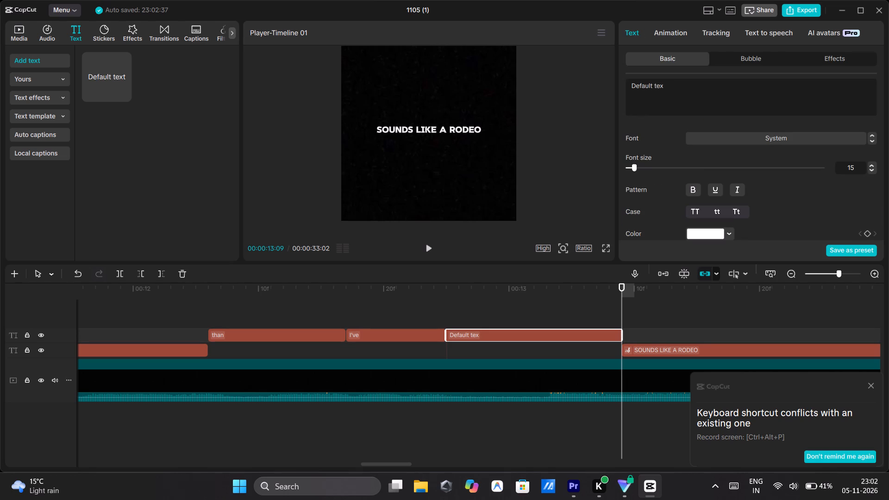
pyautogui.write('ever')
pyautogui.click(684, 98)
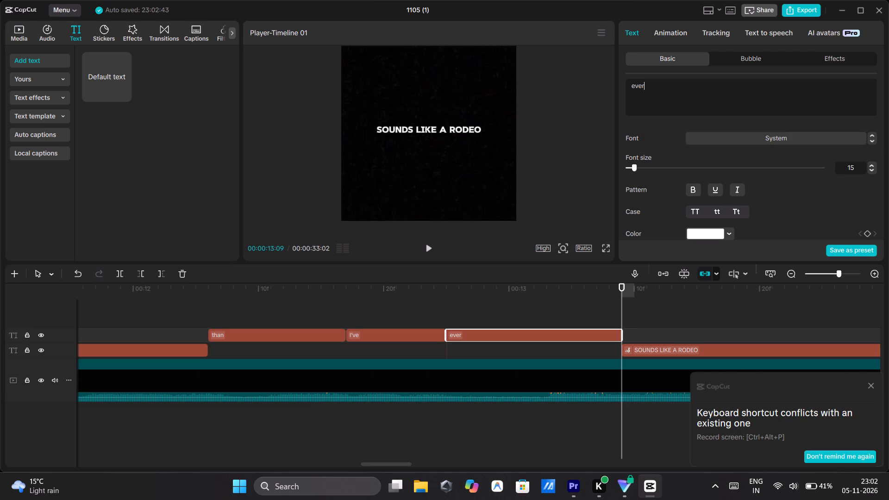
pyautogui.click(723, 137)
pyautogui.click(719, 136)
# Scale the "ever" text down to about 60% of its size in the preview.
pyautogui.click(562, 317)
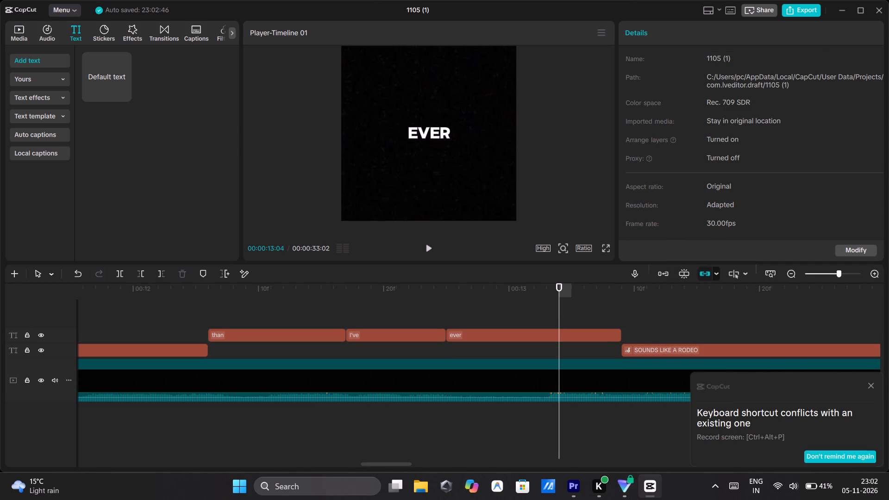
pyautogui.click(441, 139)
pyautogui.moveTo(456, 146); pyautogui.dragTo(450, 144)
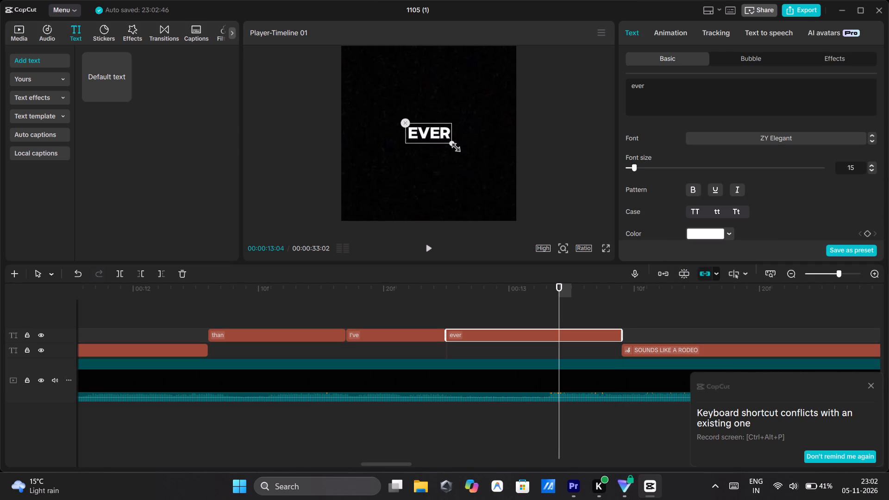
pyautogui.moveTo(450, 144); pyautogui.dragTo(436, 138)
# Play back the lyrics from before "SOMEONE" through "ever" to check the timing of the added words.
pyautogui.click(393, 325)
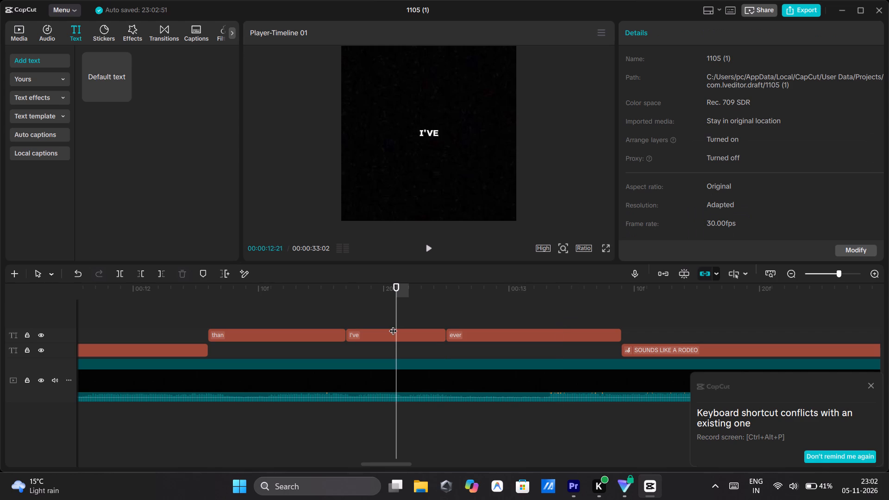
pyautogui.click(426, 250)
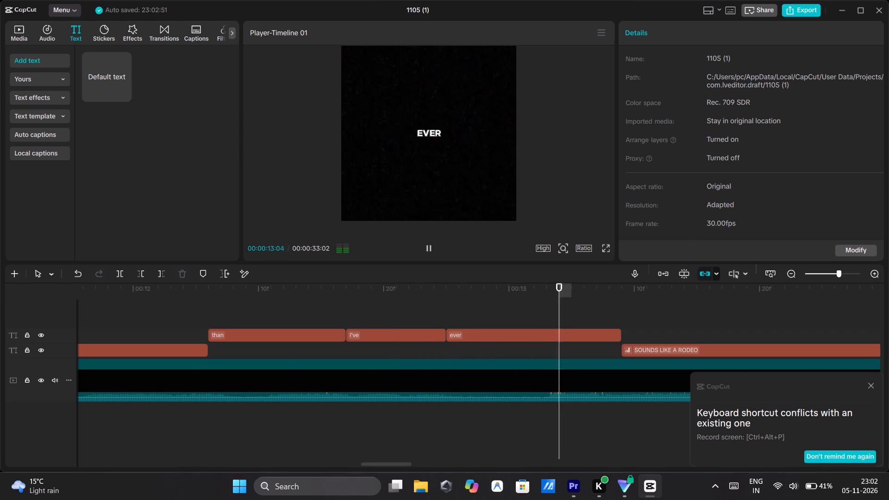
pyautogui.click(426, 250)
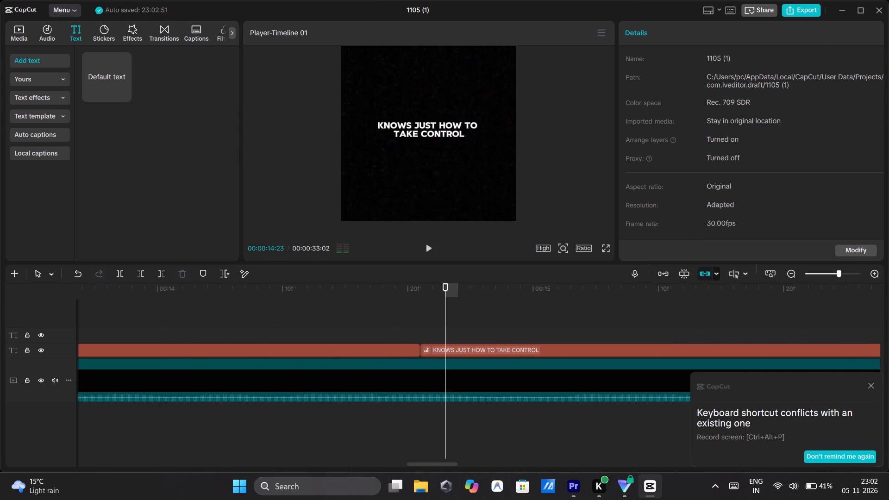
pyautogui.click(335, 307)
pyautogui.click(333, 307)
pyautogui.moveTo(333, 307); pyautogui.dragTo(49, 340)
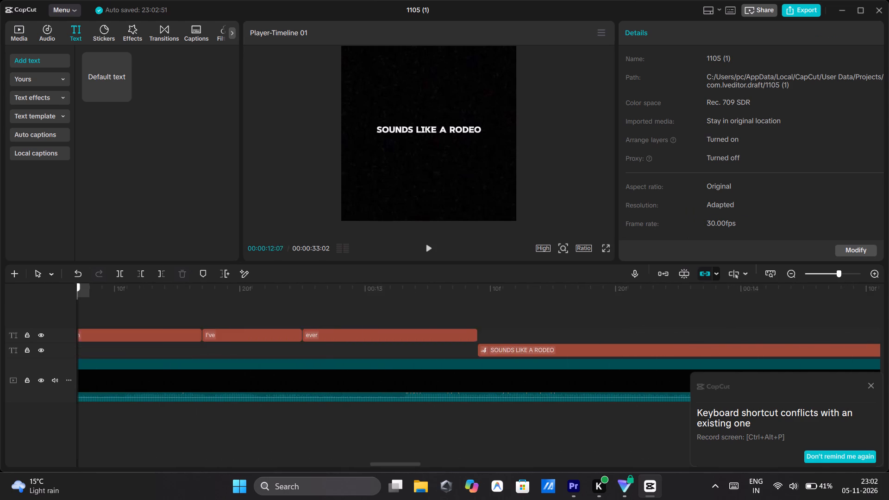
pyautogui.moveTo(49, 340); pyautogui.dragTo(291, 280)
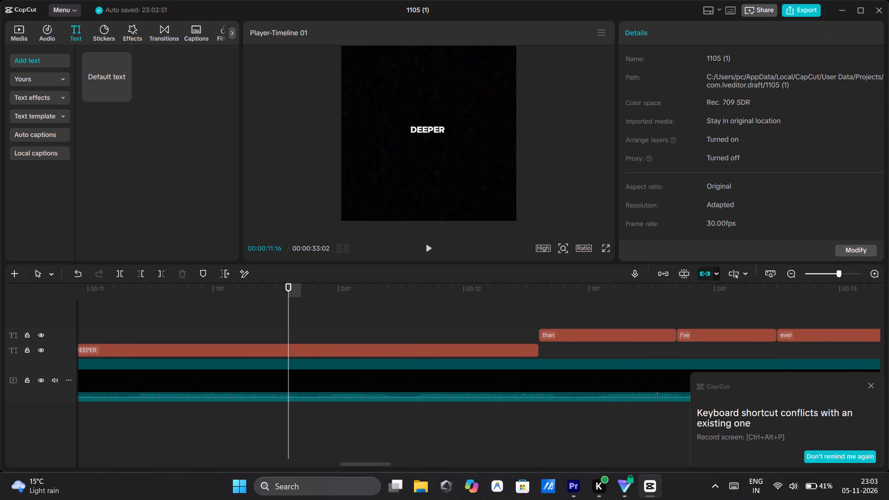
pyautogui.click(432, 248)
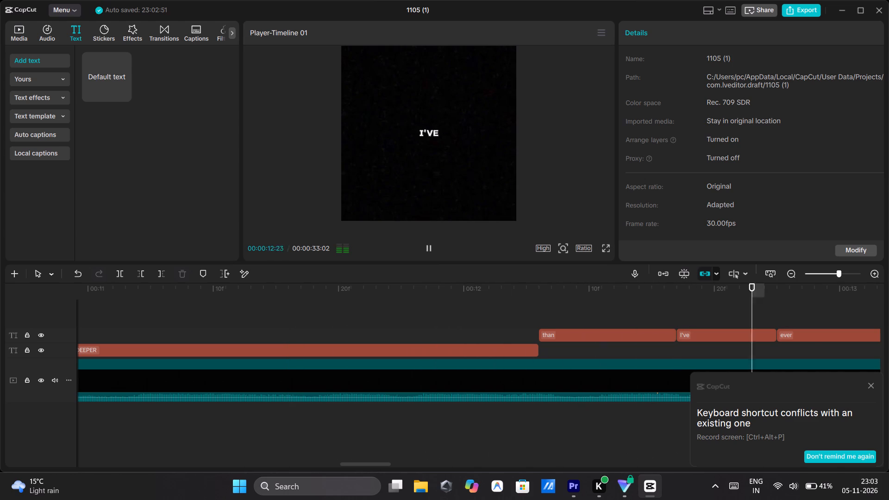
pyautogui.click(432, 248)
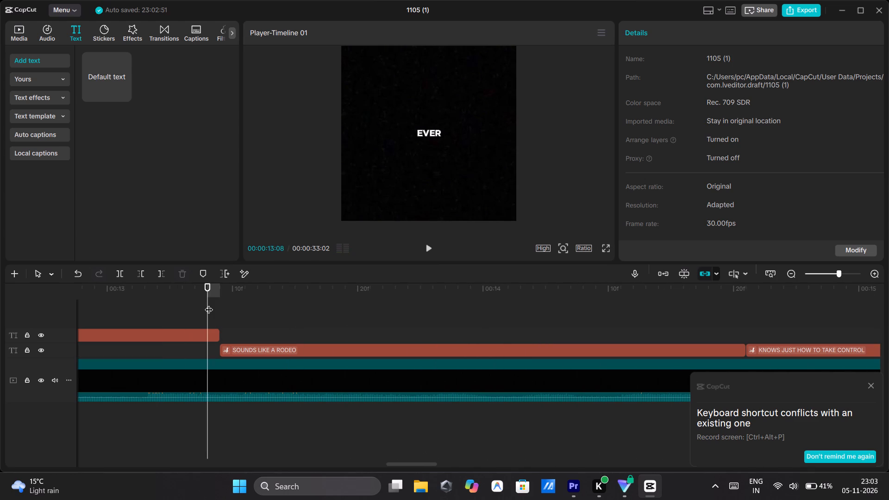
pyautogui.moveTo(209, 304); pyautogui.dragTo(27, 329)
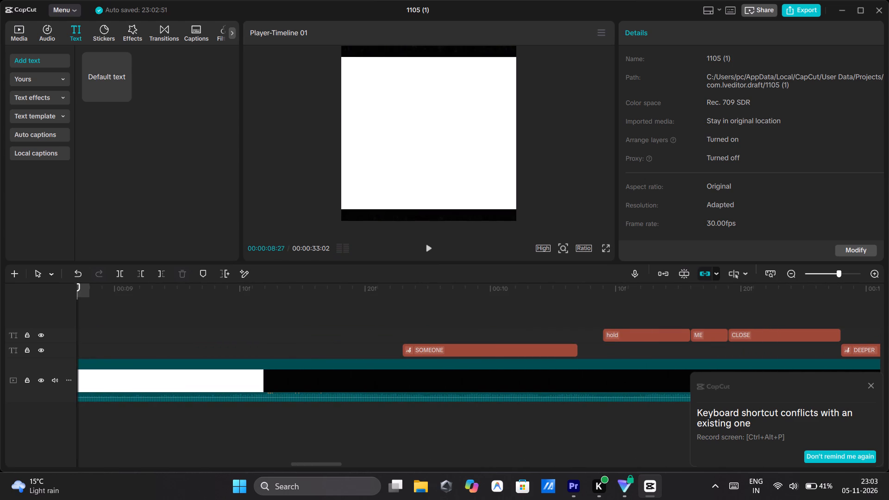
pyautogui.click(428, 247)
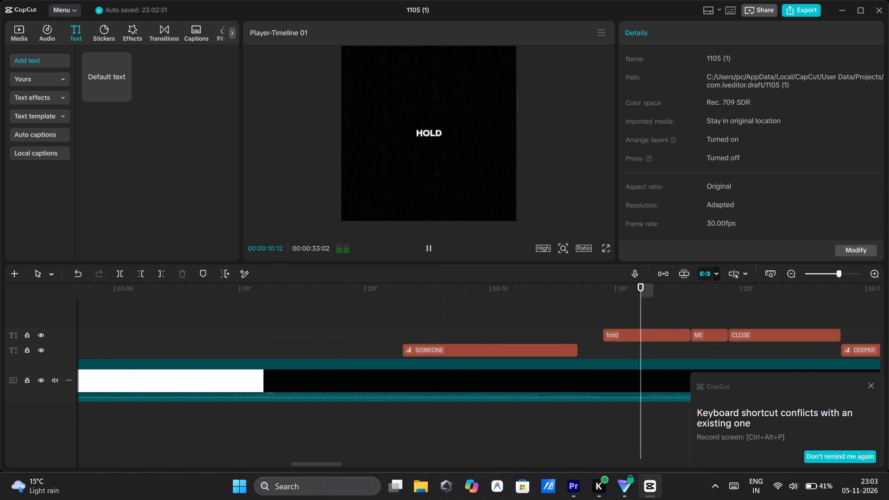
pyautogui.click(428, 247)
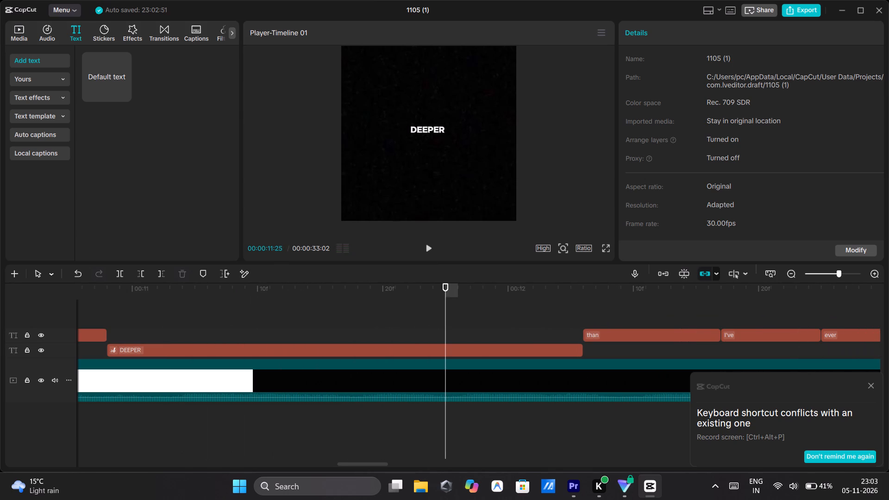
# Replay the transition from "DEEPER" to "than" repeatedly to check when "than" is sung against the clip boundary.
pyautogui.doubleClick(428, 247)
pyautogui.click(505, 317)
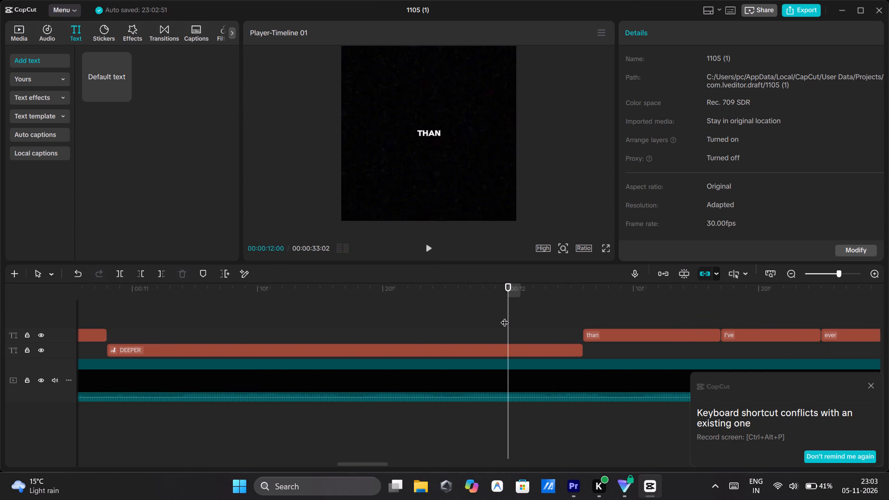
pyautogui.doubleClick(430, 249)
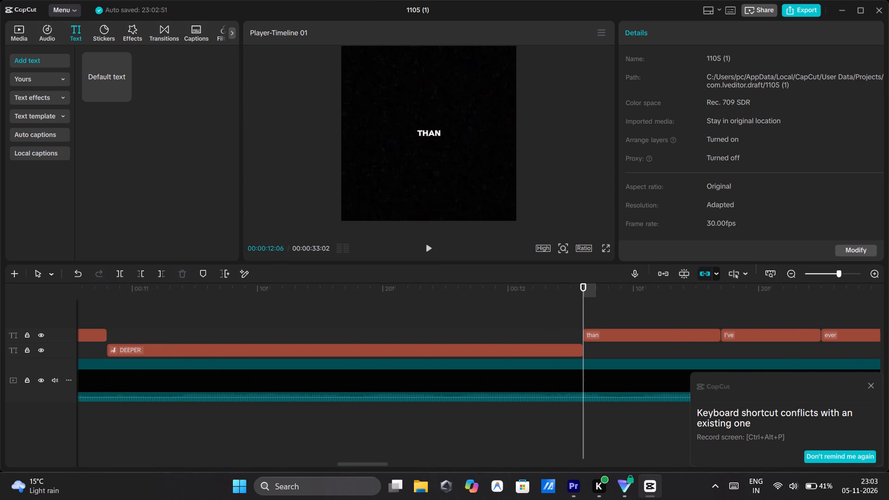
pyautogui.click(429, 309)
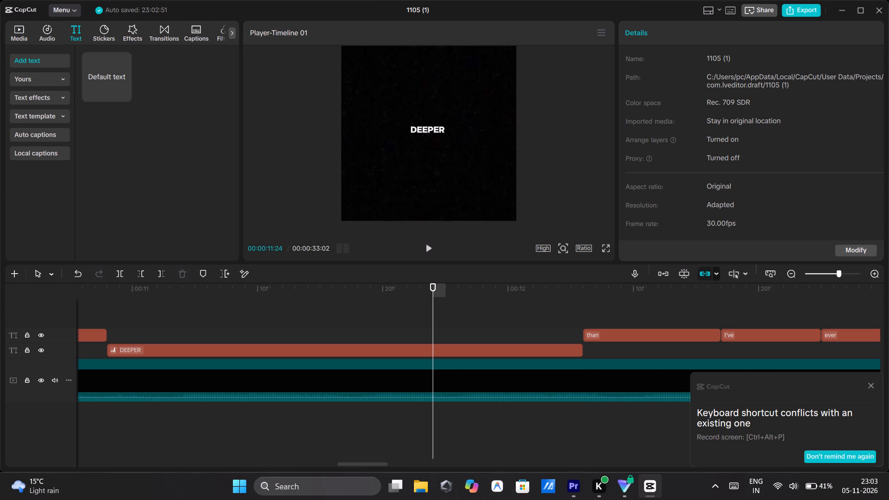
pyautogui.doubleClick(428, 247)
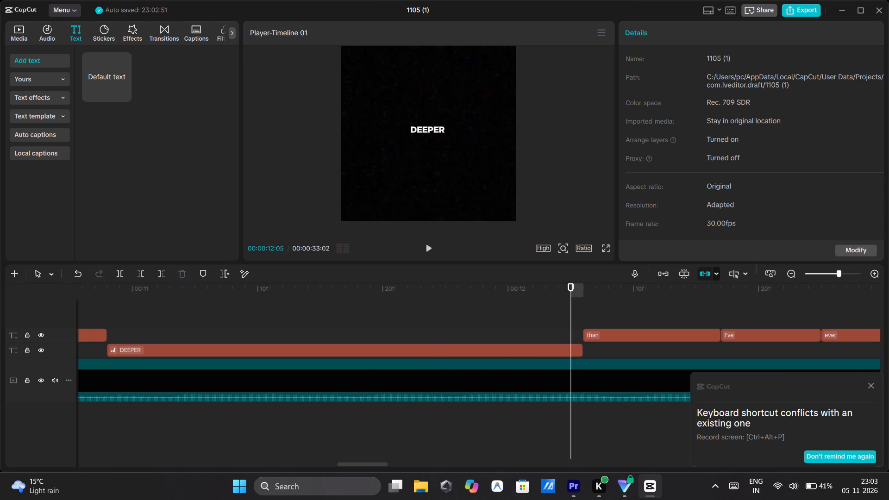
pyautogui.click(351, 315)
pyautogui.click(432, 248)
pyautogui.click(432, 248)
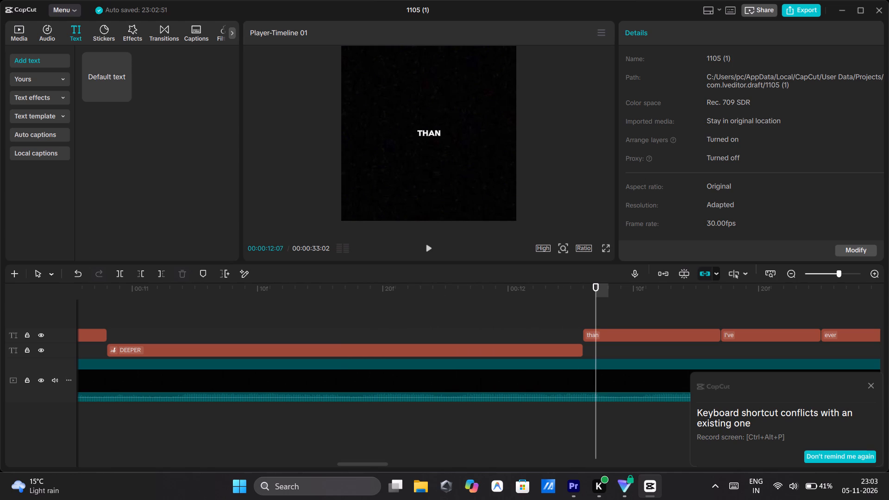
pyautogui.click(549, 308)
pyautogui.moveTo(549, 308); pyautogui.dragTo(514, 308)
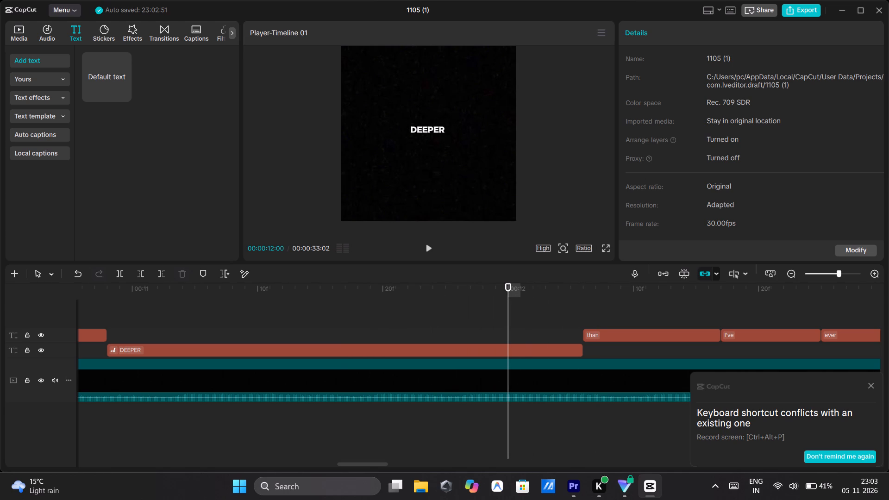
pyautogui.click(430, 247)
pyautogui.click(430, 247)
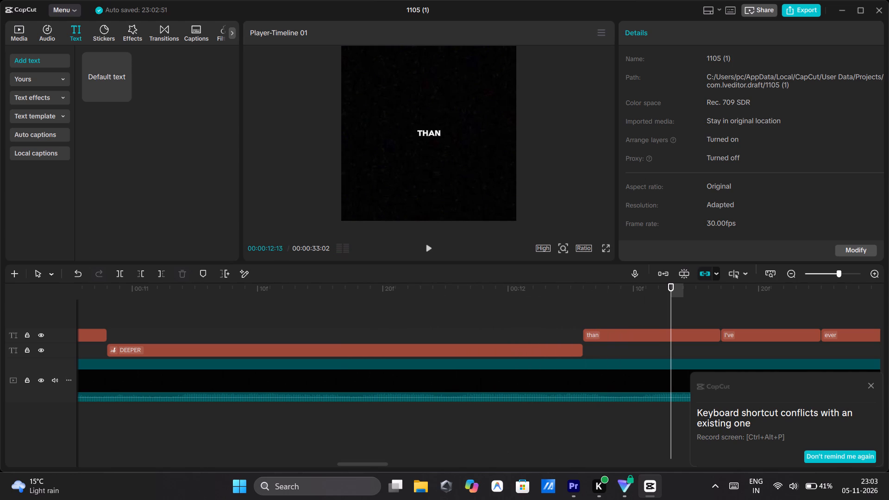
pyautogui.click(112, 312)
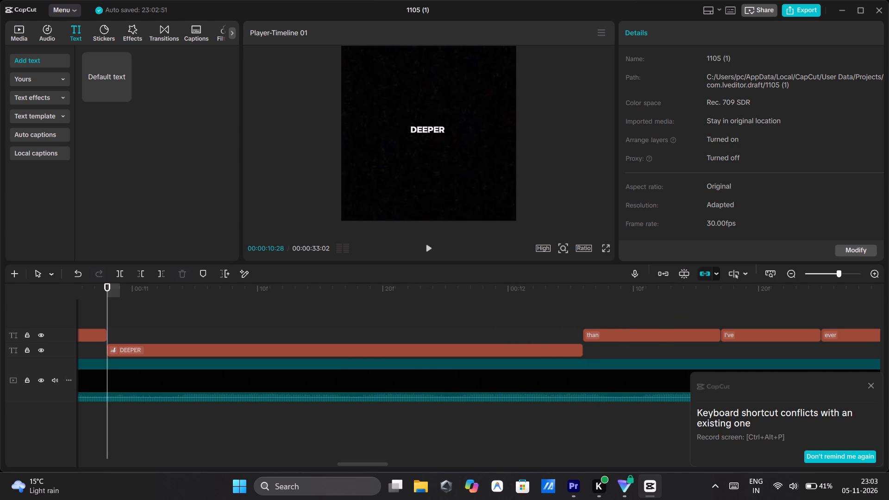
pyautogui.click(424, 248)
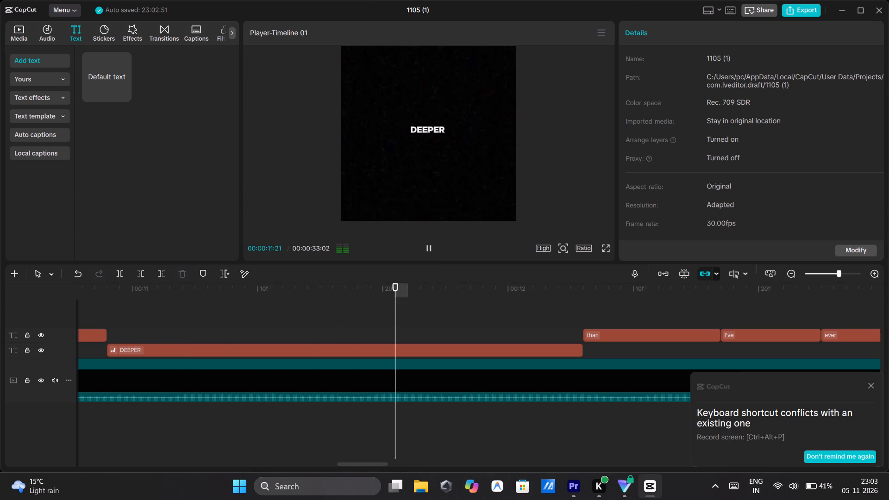
pyautogui.click(424, 248)
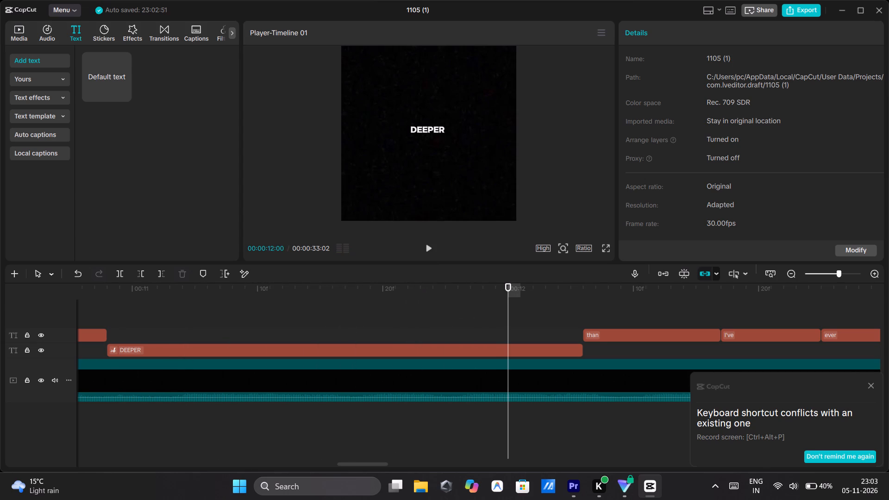
pyautogui.click(583, 334)
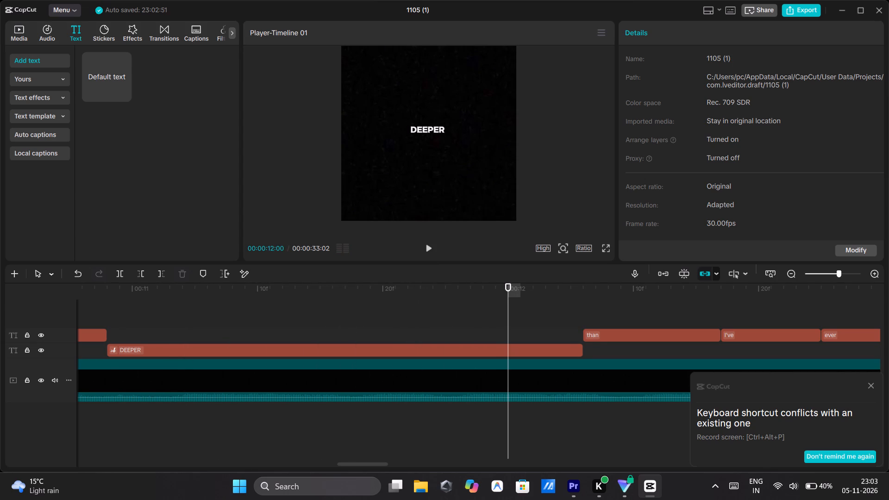
# Extend the start of the "than" clip back to about 00:00:12:01 and trim the end of "DEEPER" to meet it.
pyautogui.click(583, 335)
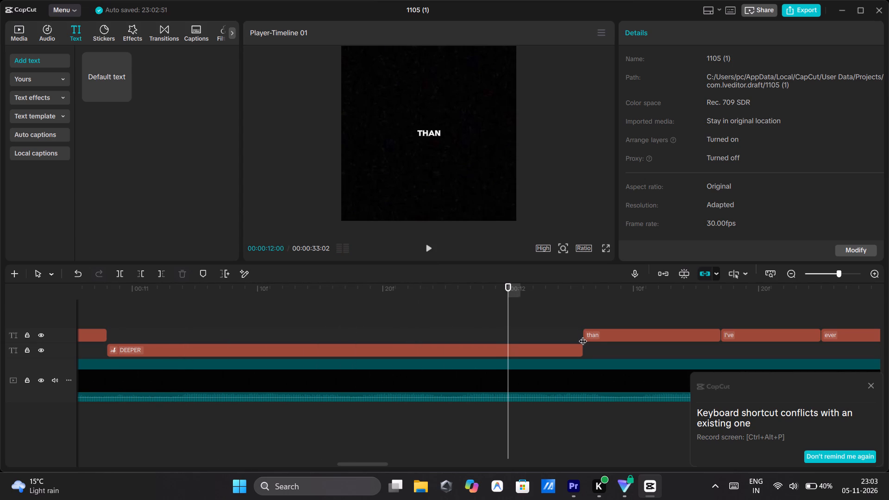
pyautogui.moveTo(585, 333); pyautogui.dragTo(528, 340)
pyautogui.click(583, 348)
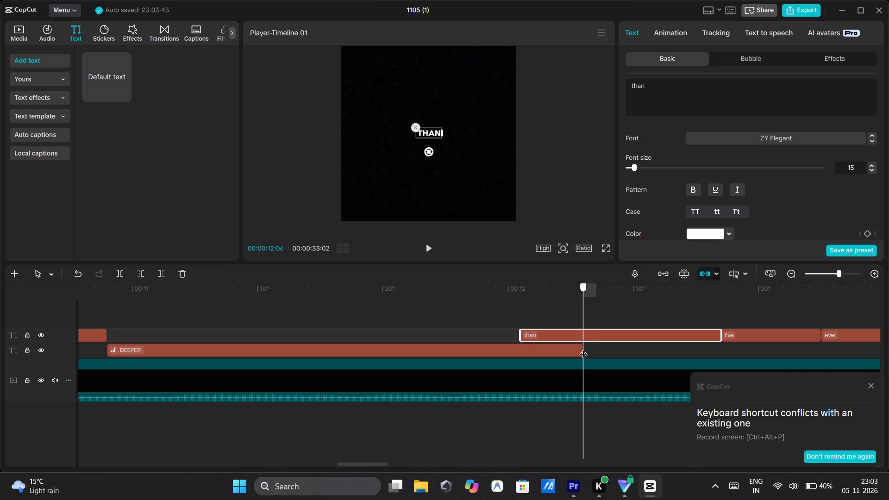
pyautogui.moveTo(582, 349); pyautogui.dragTo(513, 357)
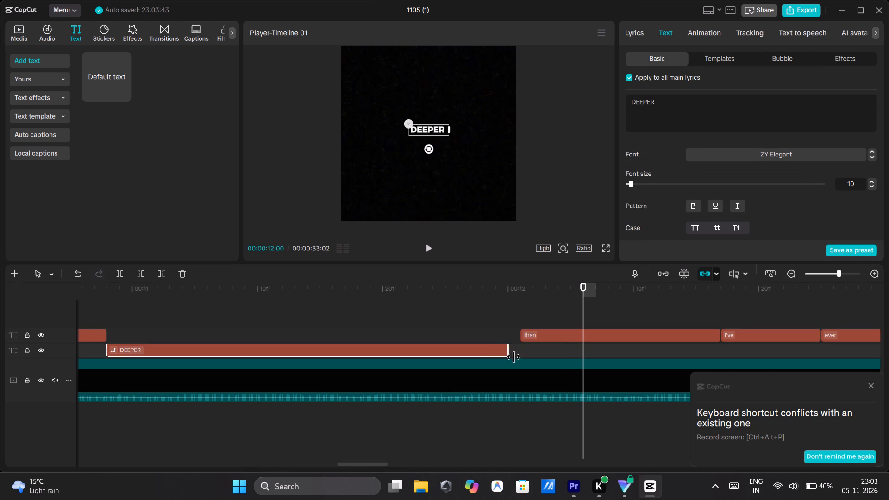
pyautogui.moveTo(513, 357); pyautogui.dragTo(520, 357)
# Play back from the end of "CLOSE" through "DEEPER" and "than" to check the new transition timing.
pyautogui.click(478, 306)
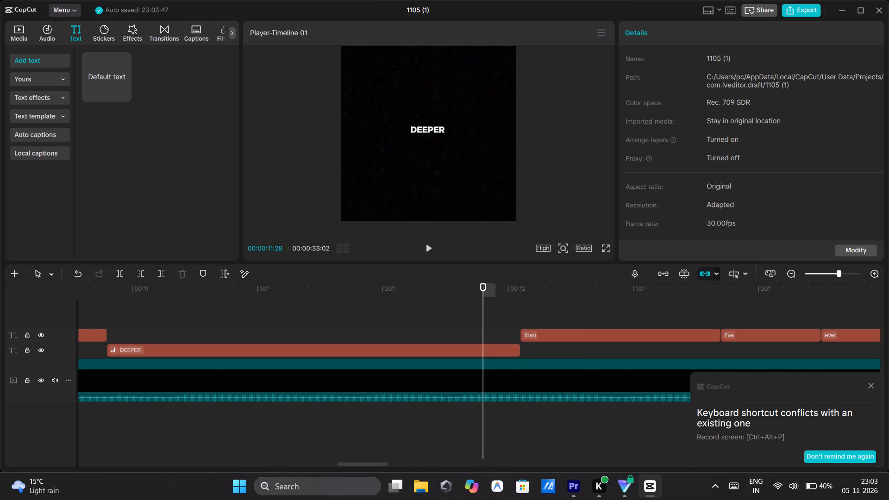
pyautogui.click(65, 306)
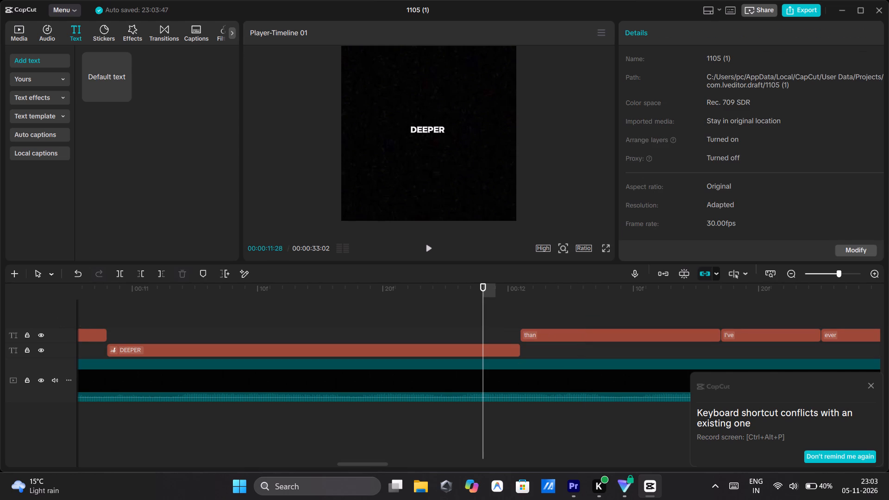
pyautogui.click(88, 310)
pyautogui.click(428, 250)
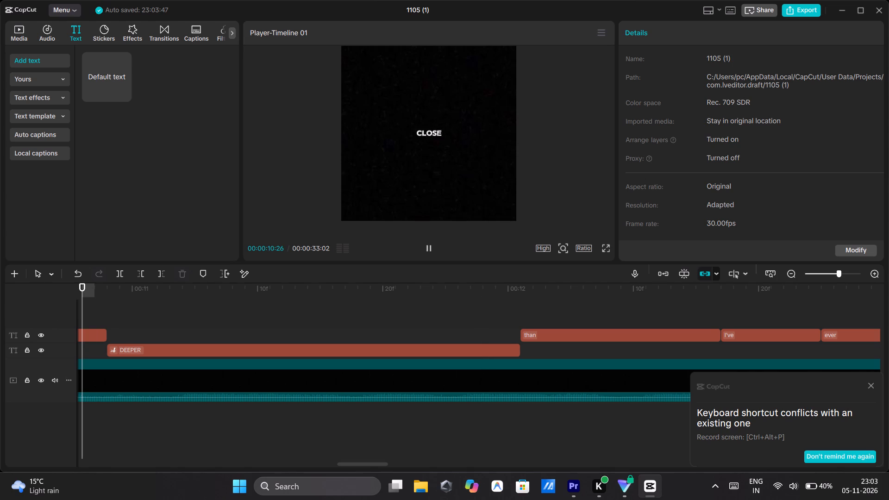
pyautogui.click(428, 250)
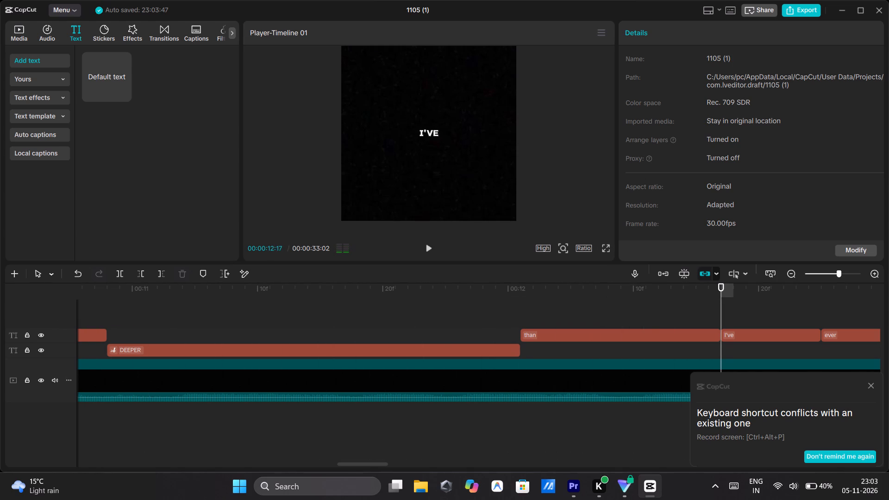
# Shorten the end of "than" by one frame and extend the start of "I've" back to meet it at about 00:00:12:16.
pyautogui.hscroll(-1, 595, 301)
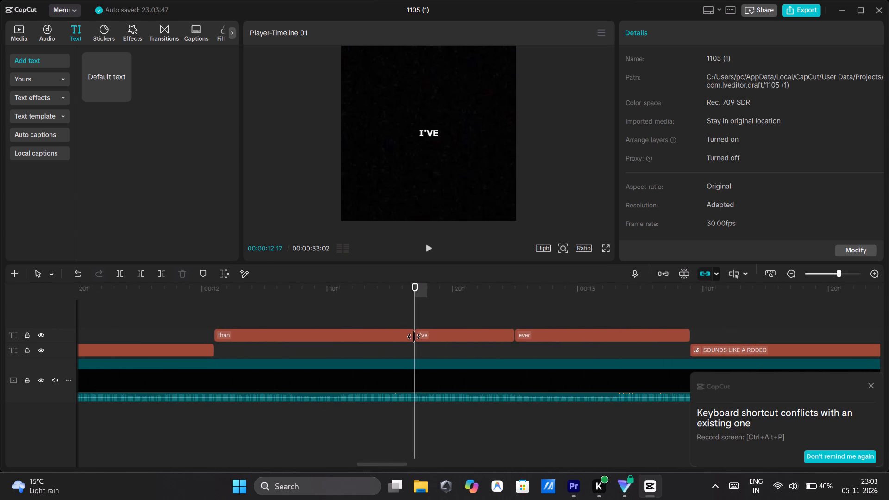
pyautogui.moveTo(415, 337); pyautogui.dragTo(407, 338)
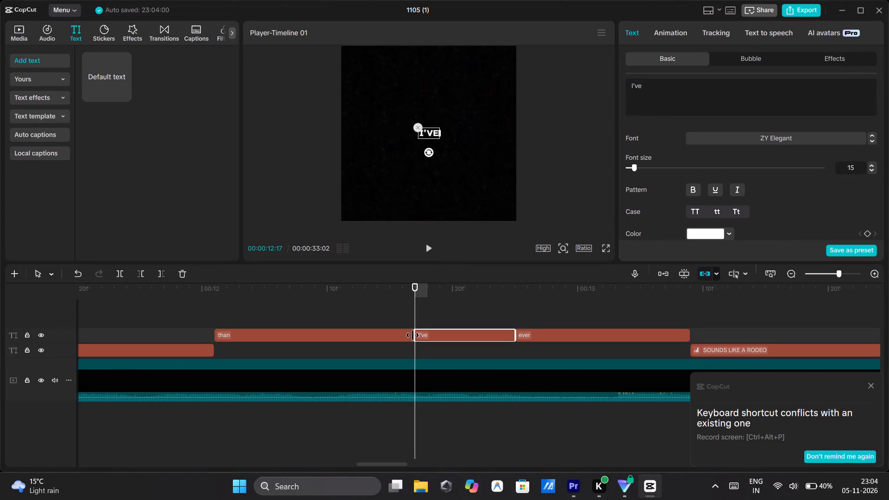
pyautogui.moveTo(413, 335); pyautogui.dragTo(400, 338)
pyautogui.click(402, 336)
pyautogui.moveTo(416, 336); pyautogui.dragTo(400, 338)
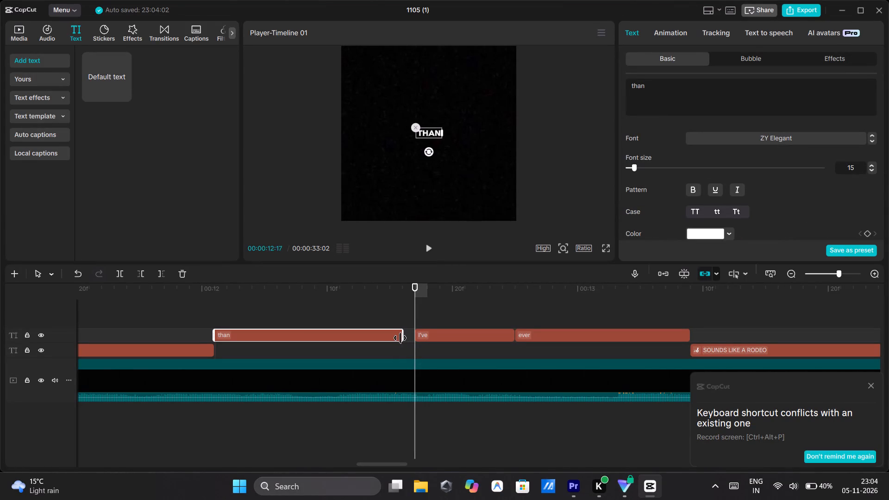
pyautogui.moveTo(415, 336); pyautogui.dragTo(406, 338)
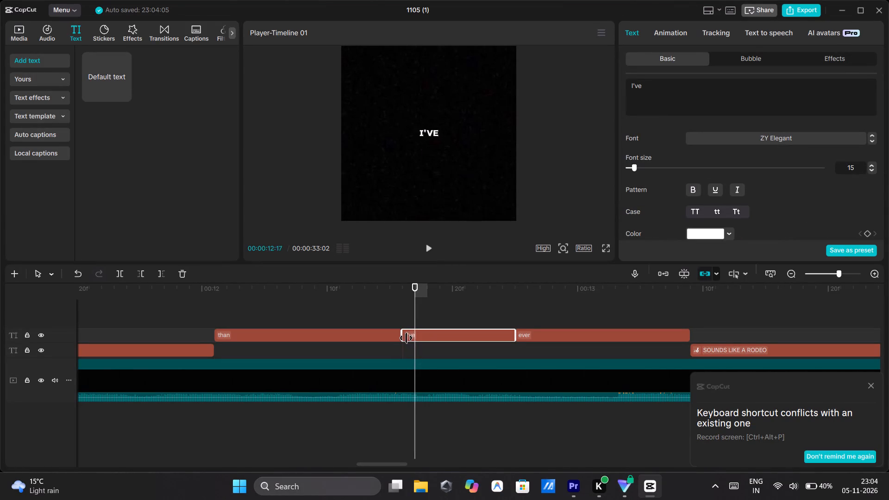
# Play back from the end of "DEEPER" into "SOUNDS LIKE A RODEO" to check the timing of "than", "I've" and "ever".
pyautogui.click(192, 307)
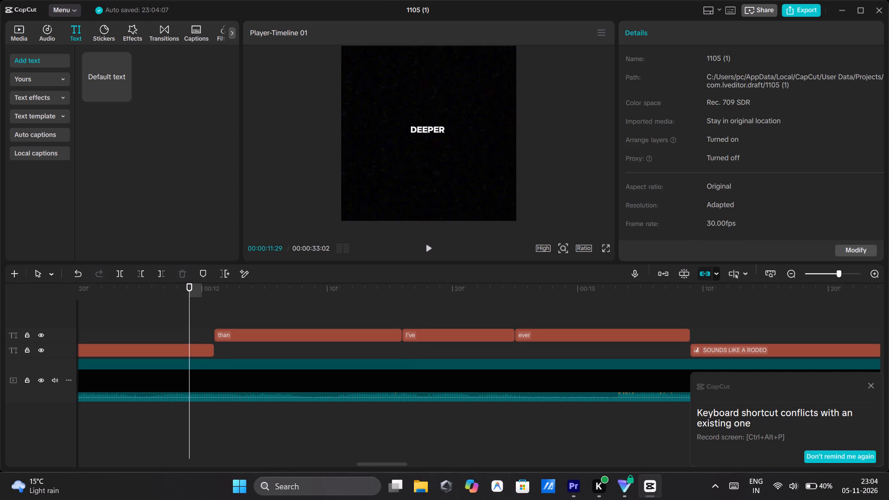
pyautogui.click(428, 241)
pyautogui.click(428, 241)
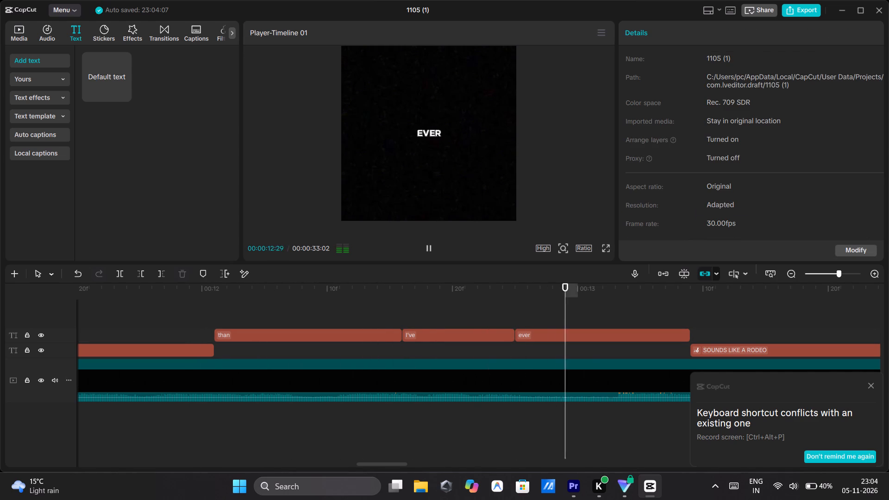
pyautogui.click(428, 241)
pyautogui.click(428, 241)
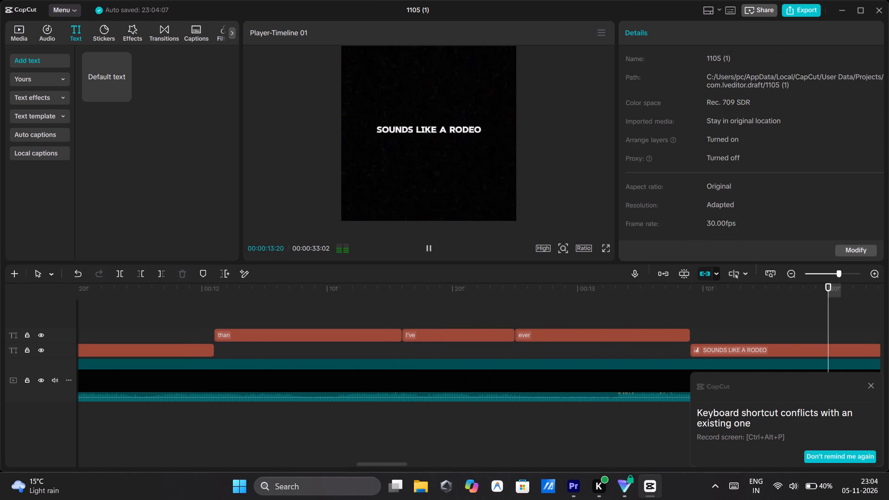
# Place the playhead at the start of the "SOUNDS LIKE A RODEO" lyric clip, at 00:00:13:09.
pyautogui.hscroll(-1, 573, 295)
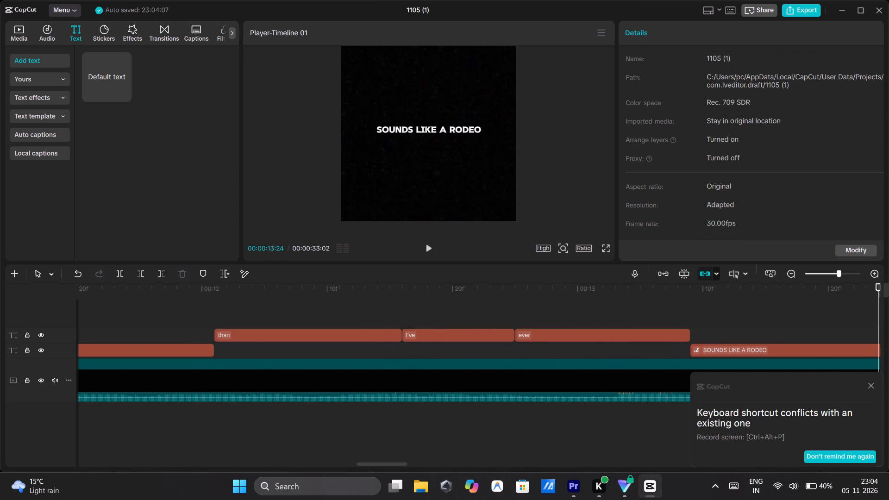
pyautogui.hscroll(-1, 610, 315)
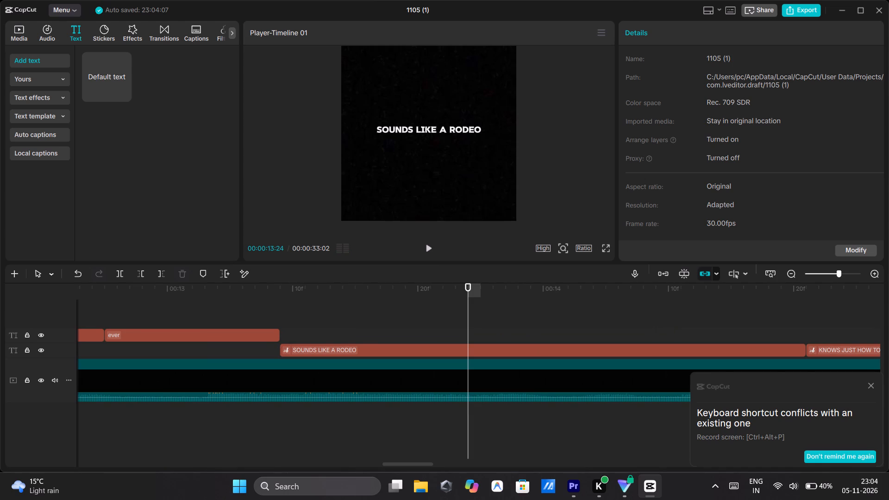
pyautogui.click(281, 303)
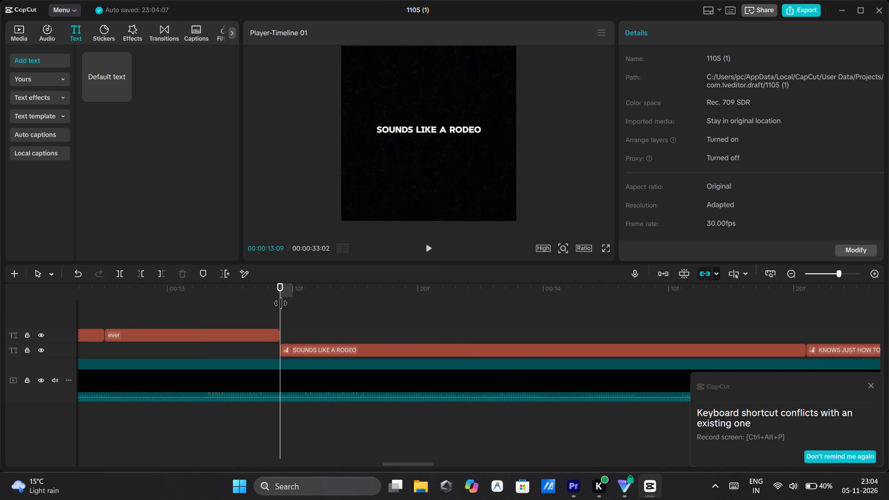
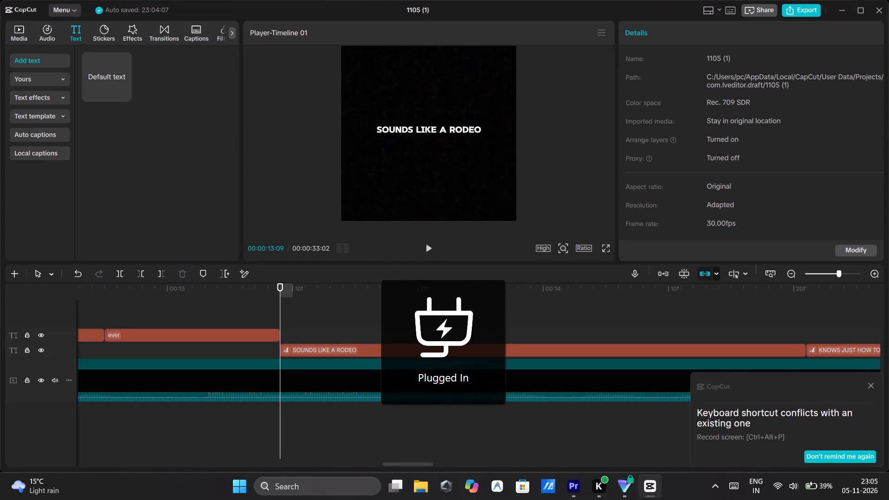
# Play back the opening of the "SOUNDS LIKE A RODEO" lyric from 00:00:13:09 to check its timing, and return to its start.
pyautogui.click(429, 253)
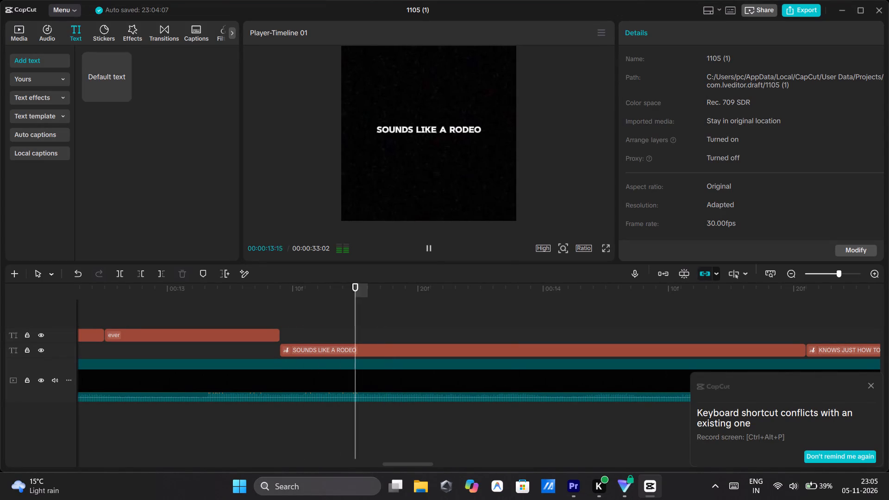
pyautogui.click(429, 250)
pyautogui.click(281, 301)
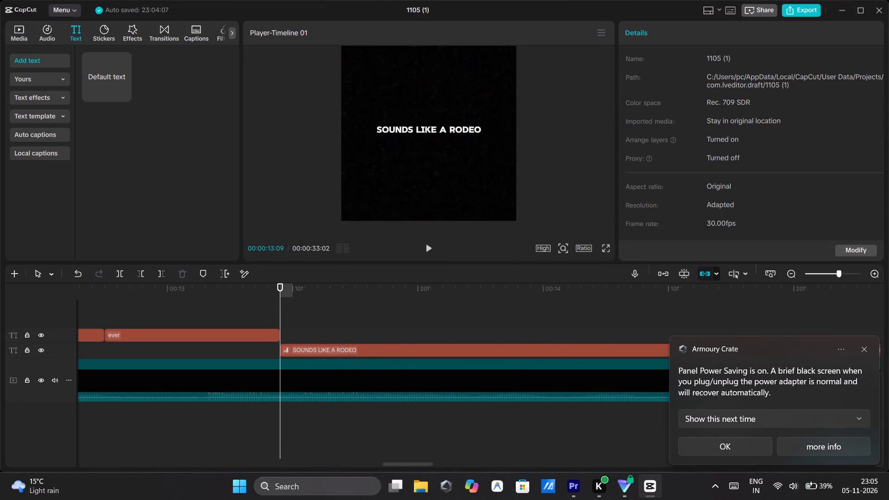
# Shorten the text of the "SOUNDS LIKE A RODEO" lyric clip to just "SOUNDS".
pyautogui.click(292, 339)
pyautogui.click(295, 351)
pyautogui.moveTo(293, 304); pyautogui.dragTo(265, 306)
pyautogui.moveTo(267, 306); pyautogui.dragTo(285, 301)
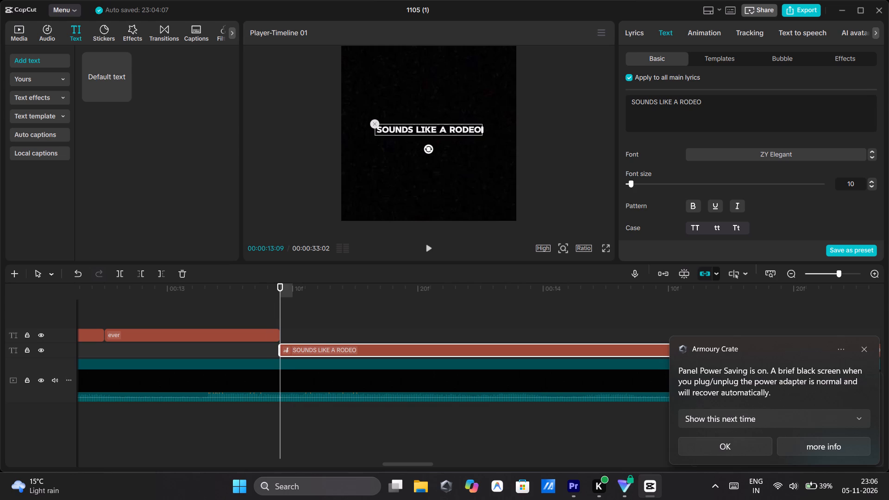
pyautogui.click(745, 123)
pyautogui.click(742, 117)
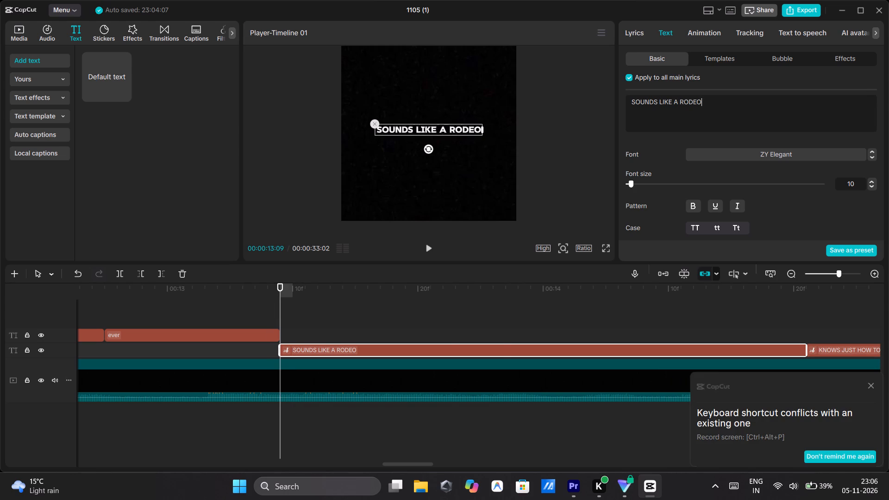
pyautogui.press('BackSpace')
pyautogui.press('BackSpace')
pyautogui.press('BackSpace')
pyautogui.press('BackSpace')
pyautogui.press('BackSpace')
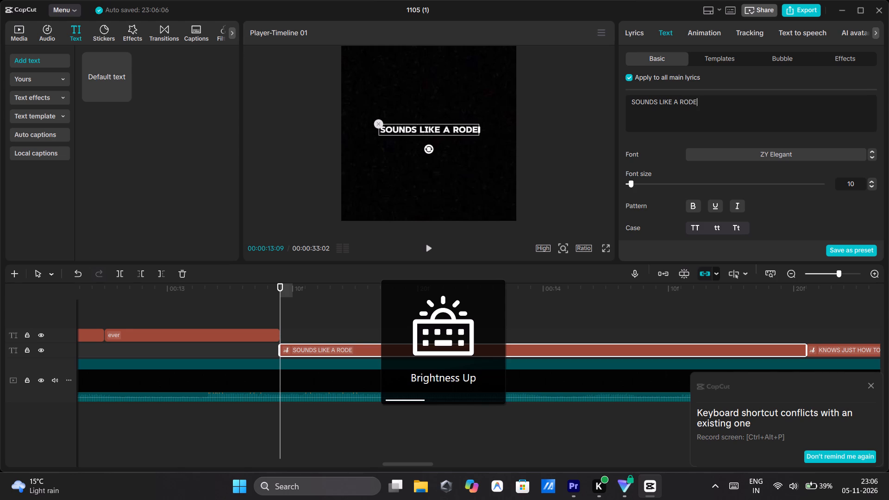
pyautogui.press('BackSpace')
pyautogui.press('BackSpace')
pyautogui.press('BackSpace')
pyautogui.press('BackSpace')
pyautogui.press('BackSpace')
pyautogui.press('BackSpace')
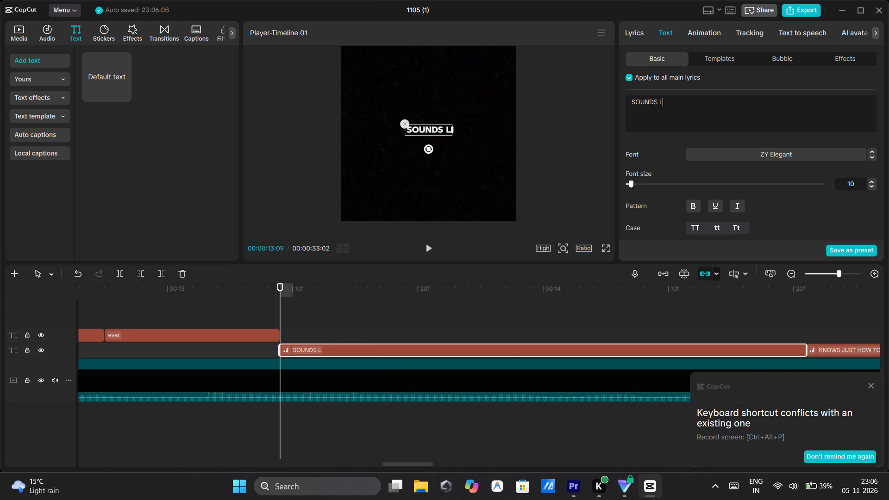
pyautogui.press('BackSpace')
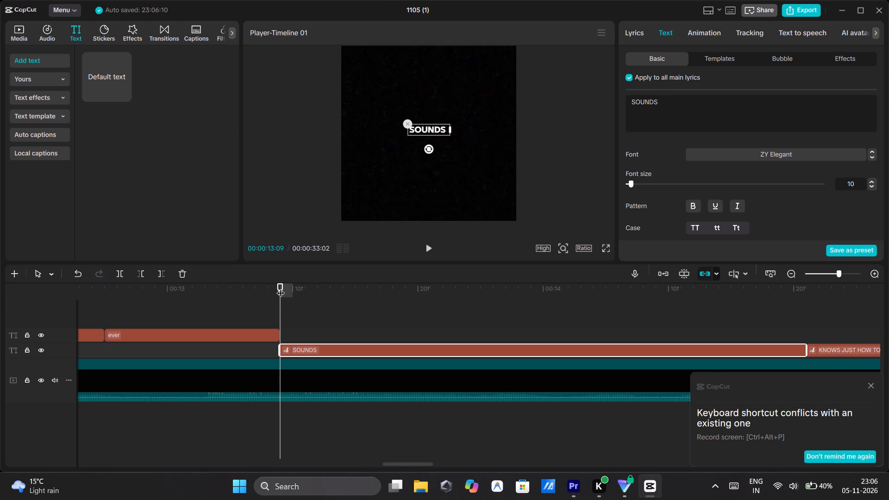
# Scrub through the first frames of the "SOUNDS" clip up to about 00:00:13:13 and back to its start to check the word's timing.
pyautogui.moveTo(282, 303); pyautogui.dragTo(336, 325)
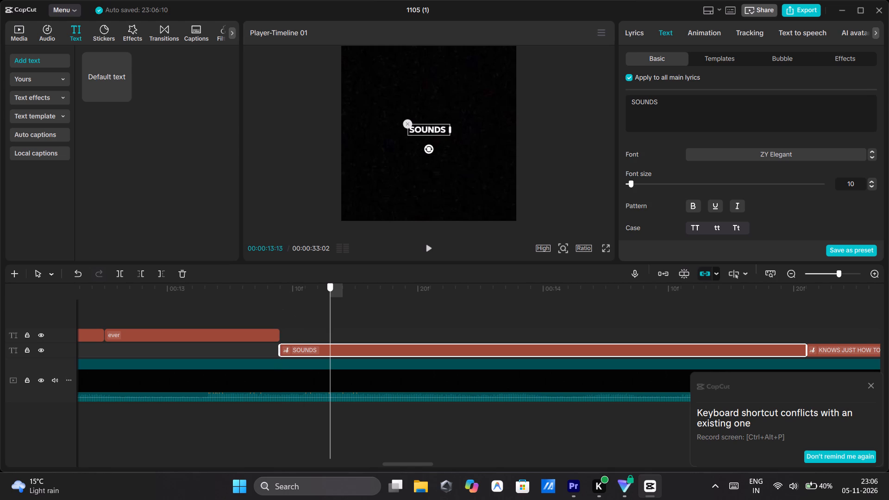
pyautogui.moveTo(336, 325); pyautogui.dragTo(288, 301)
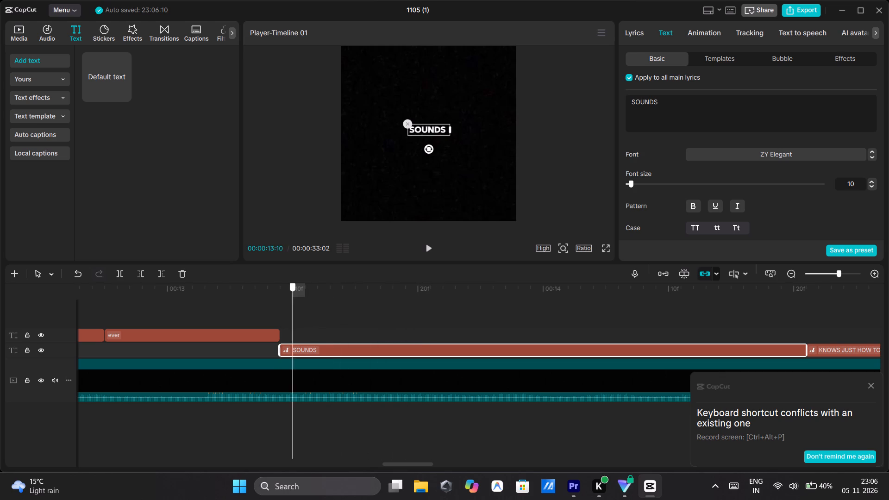
pyautogui.moveTo(288, 301); pyautogui.dragTo(277, 299)
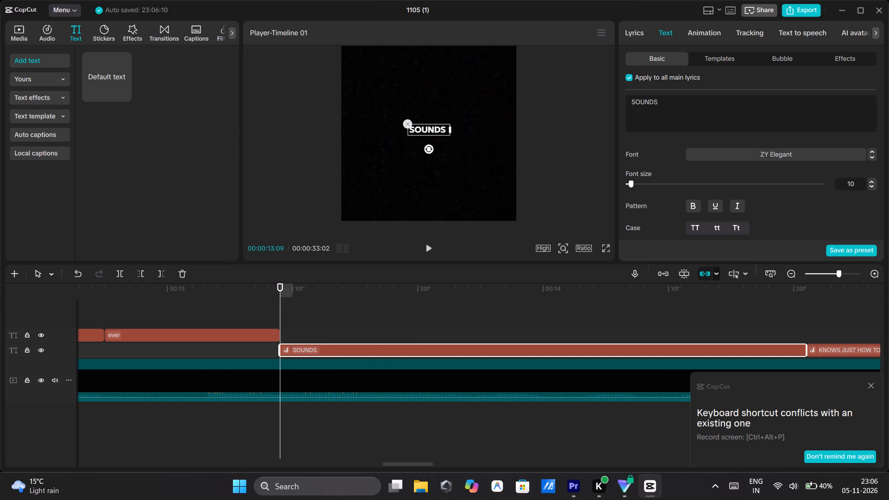
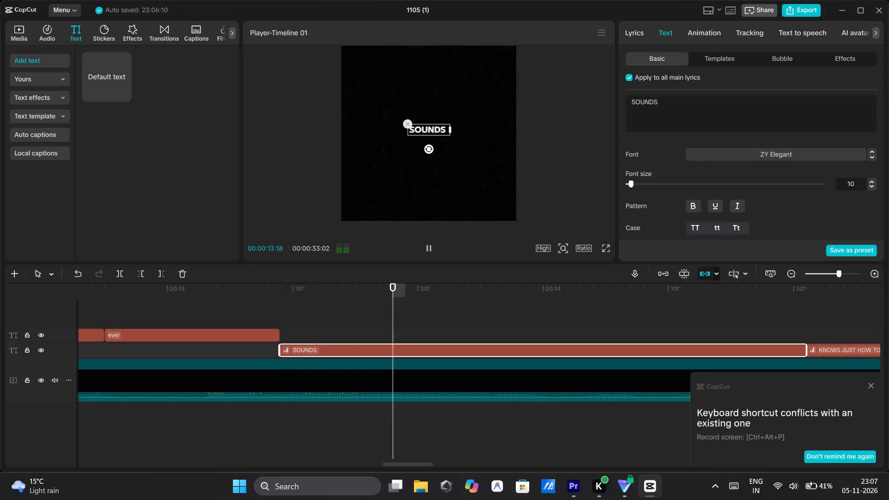
# Play back the section from 00:00:13:01 to about 00:00:14:03 to check where the "ever" and "SOUNDS" words fall.
pyautogui.click(429, 251)
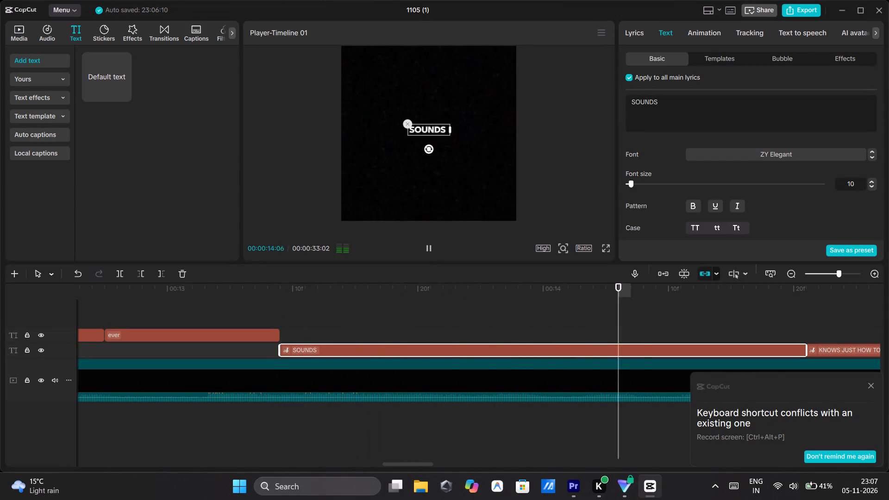
pyautogui.click(182, 300)
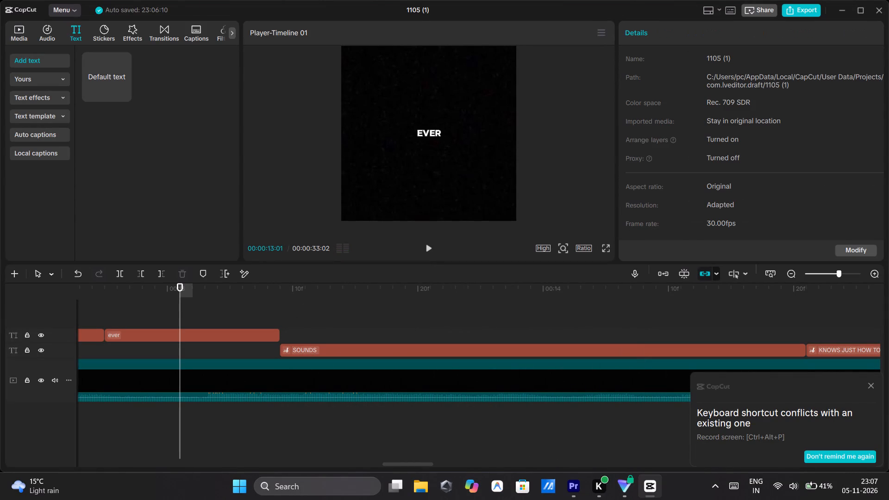
pyautogui.click(431, 243)
pyautogui.click(431, 243)
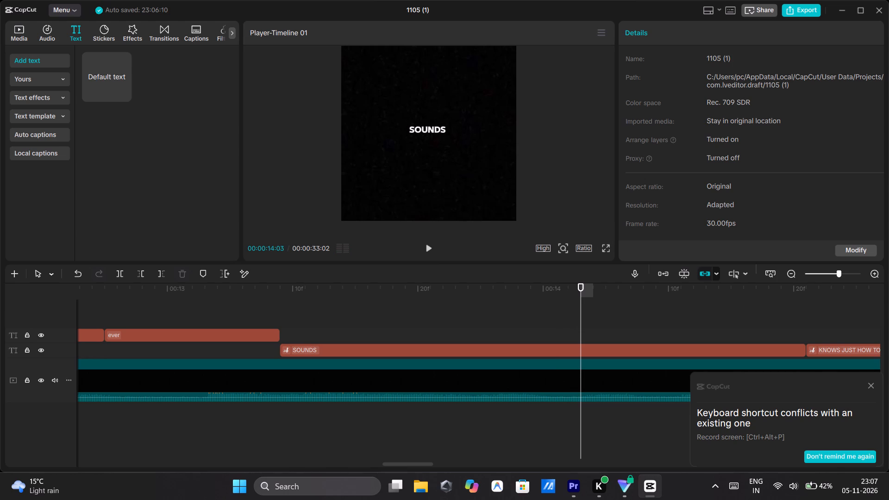
# Trim the end of the "ever" text clip back to about 00:00:13:00.
pyautogui.moveTo(278, 331); pyautogui.dragTo(193, 338)
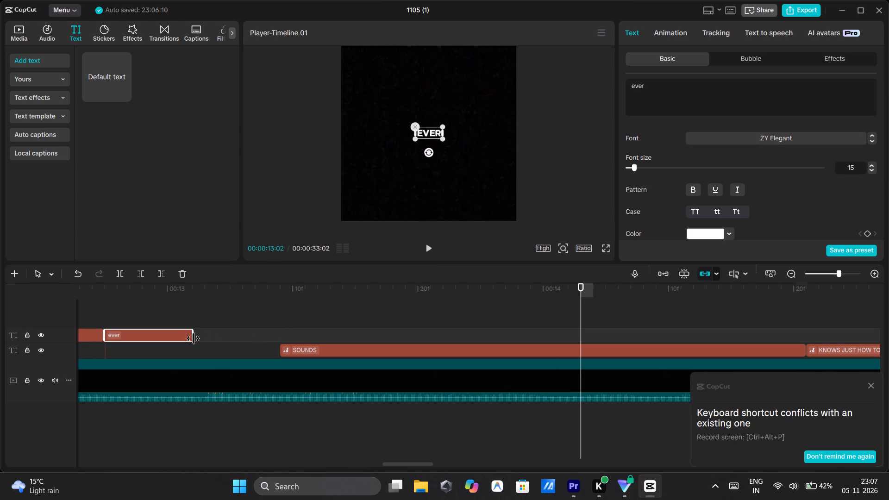
pyautogui.moveTo(193, 338); pyautogui.dragTo(170, 341)
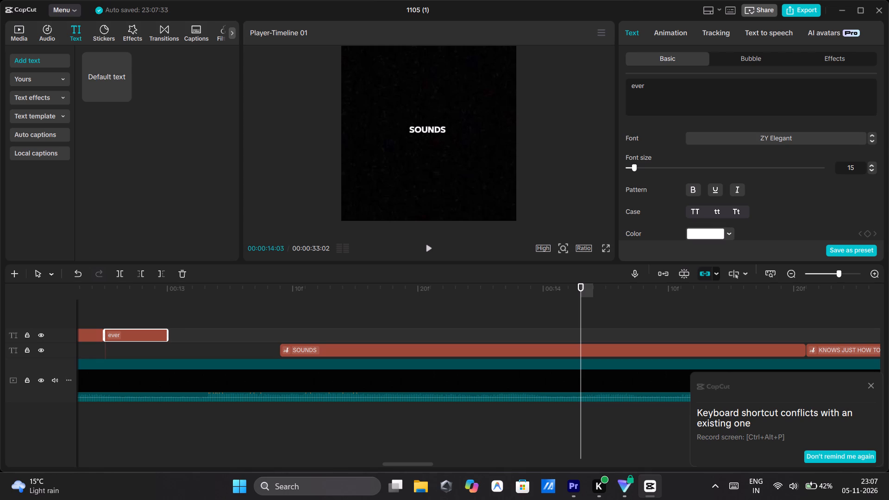
# Add a default text clip spanning only from the end of "ever" to the start of "SOUNDS" at 00:00:13:09, deleting the excess.
pyautogui.click(170, 301)
pyautogui.moveTo(170, 301); pyautogui.dragTo(127, 106)
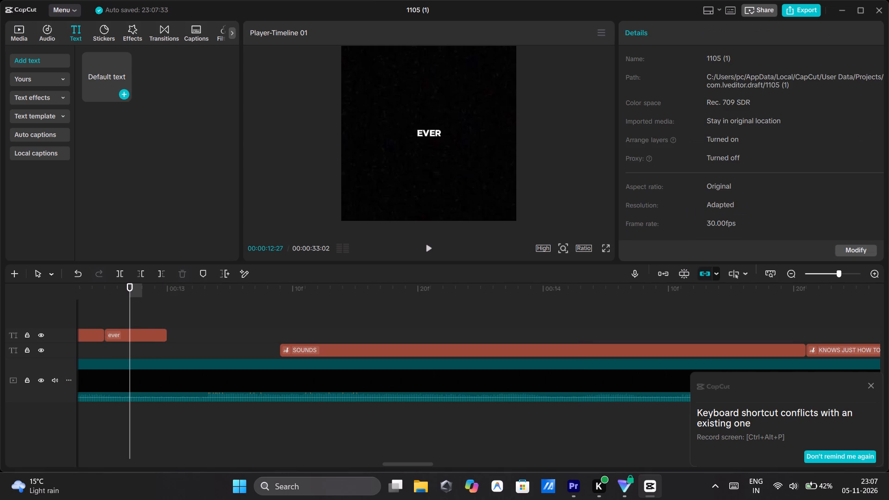
pyautogui.click(125, 94)
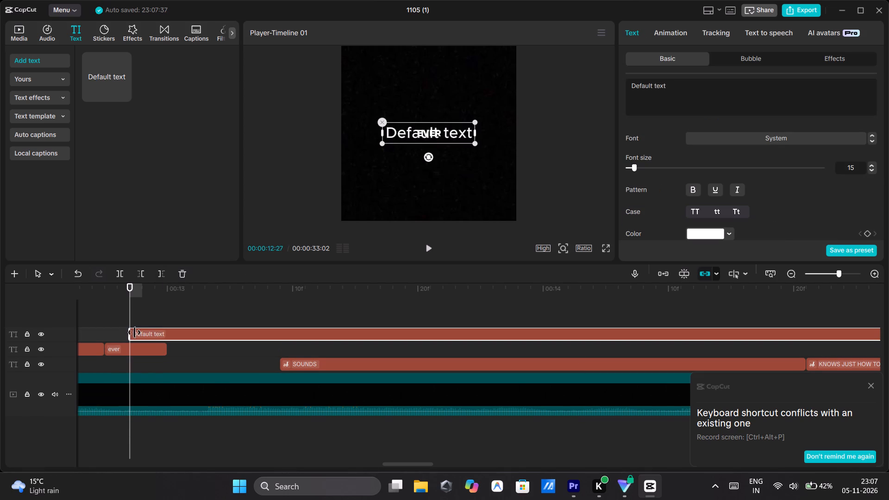
pyautogui.moveTo(131, 331); pyautogui.dragTo(168, 331)
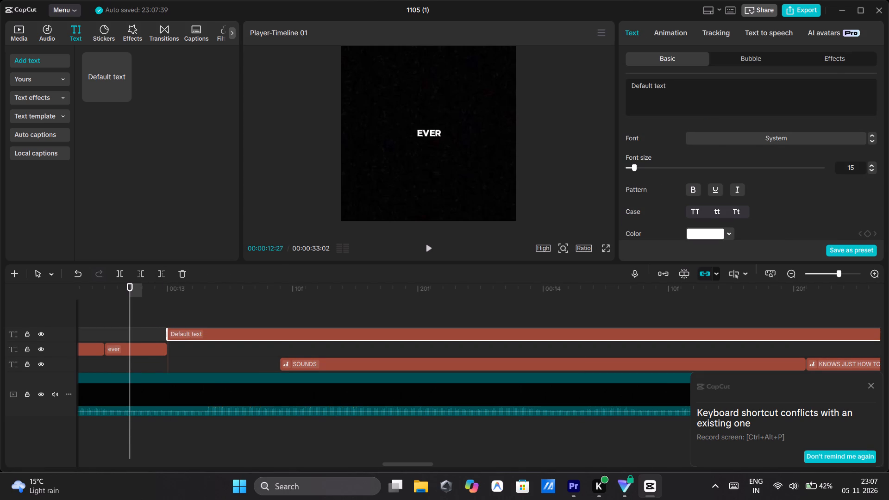
pyautogui.click(250, 302)
pyautogui.moveTo(250, 302); pyautogui.dragTo(264, 306)
pyautogui.moveTo(264, 306); pyautogui.dragTo(253, 306)
pyautogui.moveTo(253, 306); pyautogui.dragTo(279, 310)
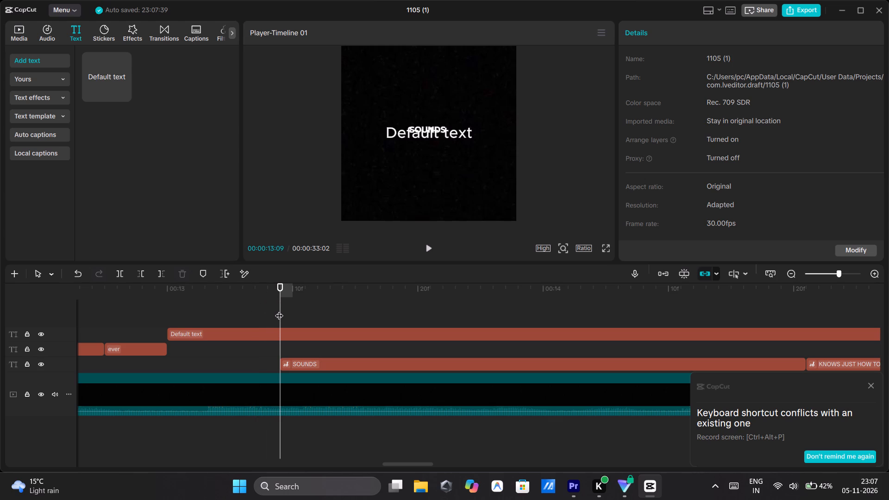
pyautogui.click(275, 336)
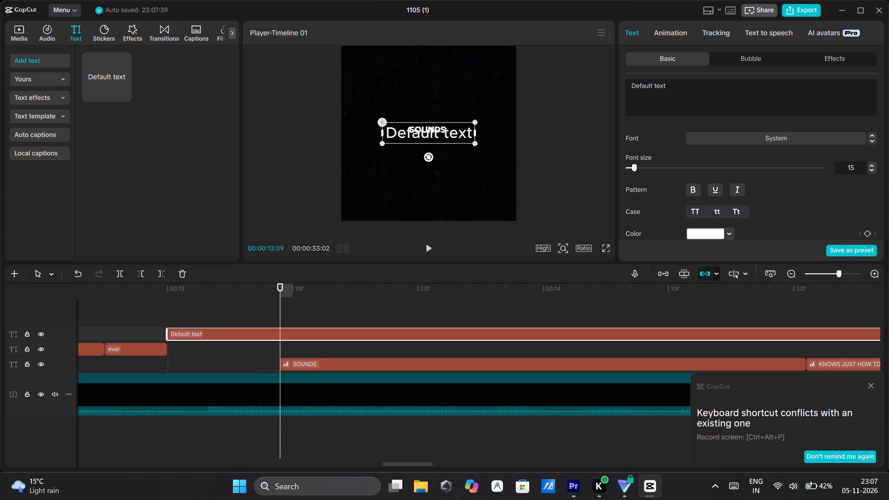
pyautogui.hotkey('ctrl', 'b')
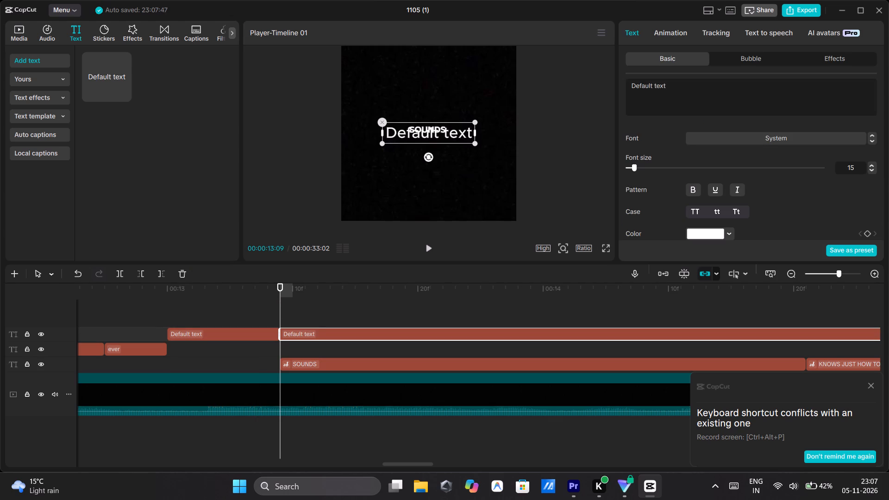
pyautogui.press('BackSpace')
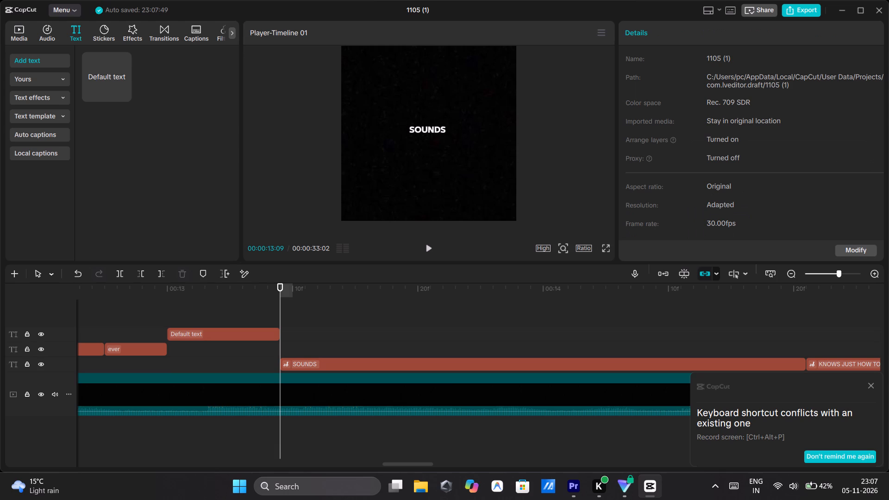
# Clear all the text from the "SOUNDS" lyric clip.
pyautogui.click(430, 131)
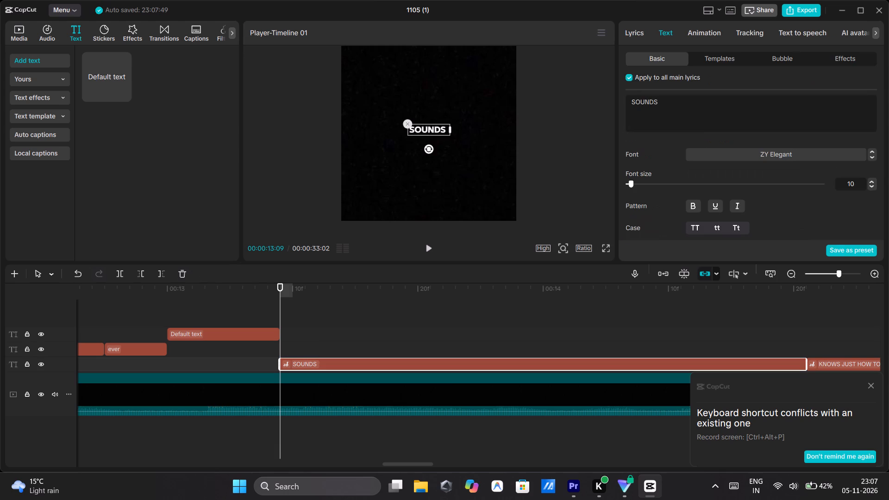
pyautogui.click(715, 102)
pyautogui.press('BackSpace')
pyautogui.press('BackSpace')
pyautogui.press('BackSpace')
pyautogui.press('BackSpace')
pyautogui.press('BackSpace')
pyautogui.press('BackSpace')
pyautogui.press('BackSpace')
pyautogui.press('BackSpace')
pyautogui.press('BackSpace')
pyautogui.press('BackSpace')
pyautogui.press('BackSpace')
pyautogui.press('BackSpace')
pyautogui.press('BackSpace')
pyautogui.press('BackSpace')
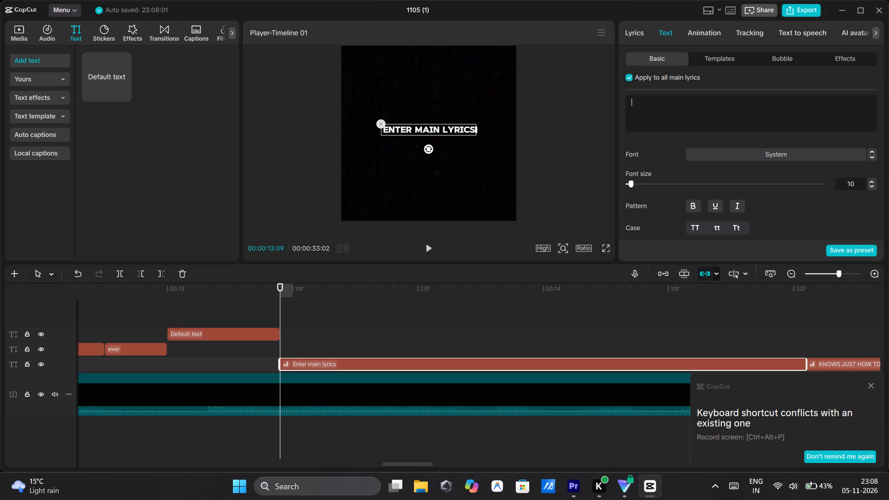
# Replace the text of the default text clip after "ever" with "know".
pyautogui.hscroll(2, 119, 323)
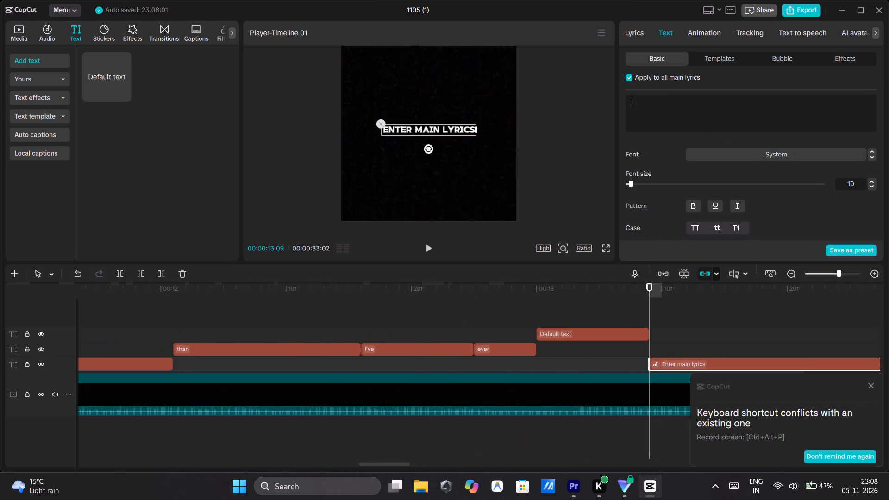
pyautogui.hscroll(1, 142, 321)
pyautogui.click(183, 322)
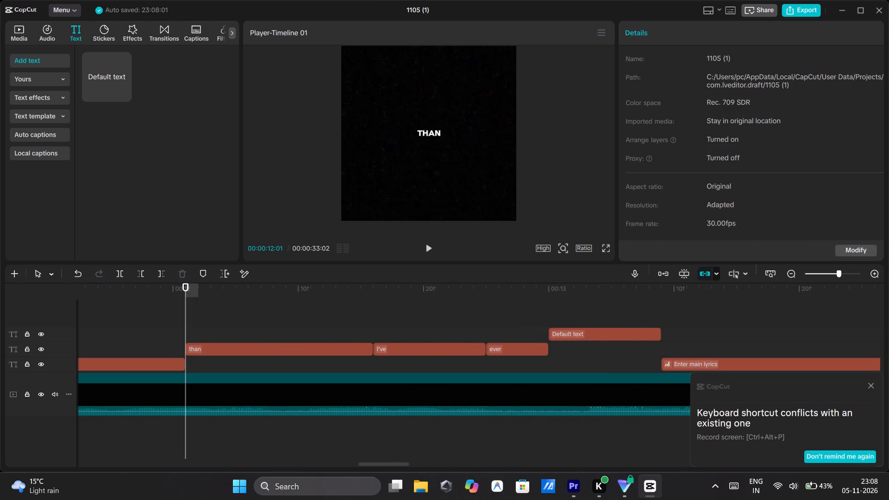
pyautogui.moveTo(183, 322); pyautogui.dragTo(511, 307)
pyautogui.moveTo(511, 307); pyautogui.dragTo(555, 305)
pyautogui.click(568, 337)
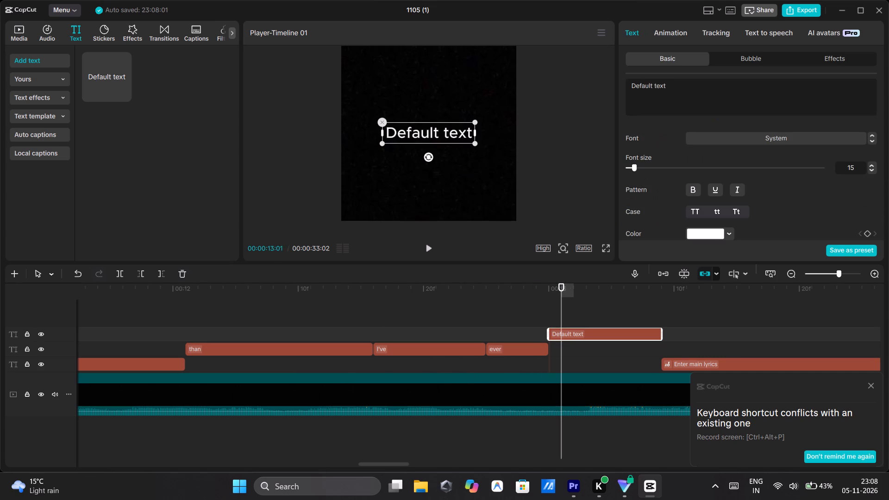
pyautogui.click(691, 86)
pyautogui.press('BackSpace')
pyautogui.press('BackSpace')
pyautogui.press('BackSpace')
pyautogui.press('BackSpace')
pyautogui.press('BackSpace')
pyautogui.press('BackSpace')
pyautogui.press('BackSpace')
pyautogui.press('BackSpace')
pyautogui.press('BackSpace')
pyautogui.press('BackSpace')
pyautogui.press('BackSpace')
pyautogui.press('BackSpace')
pyautogui.press('BackSpace')
pyautogui.press('BackSpace')
pyautogui.press('BackSpace')
pyautogui.press('BackSpace')
pyautogui.press('BackSpace')
pyautogui.press('BackSpace')
pyautogui.press('BackSpace')
pyautogui.press('BackSpace')
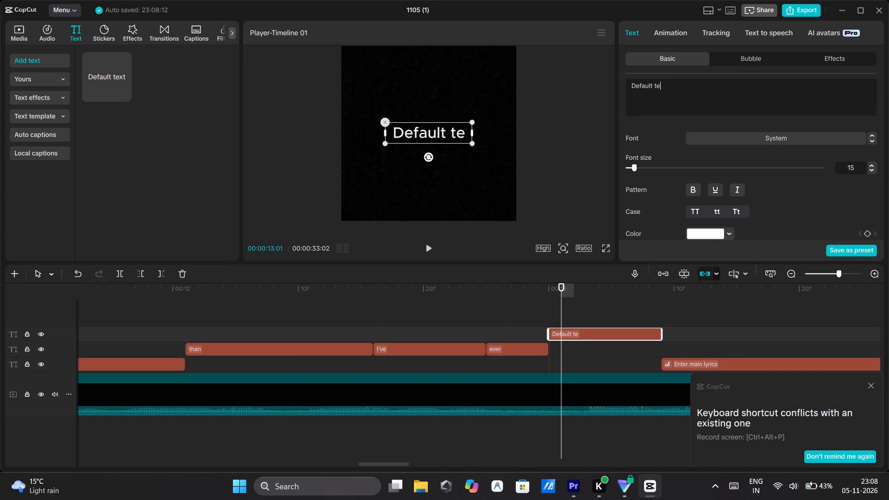
pyautogui.write('know')
# Set the "know" text to the ZY Elegant font and scale it down to match the other words.
pyautogui.click(732, 136)
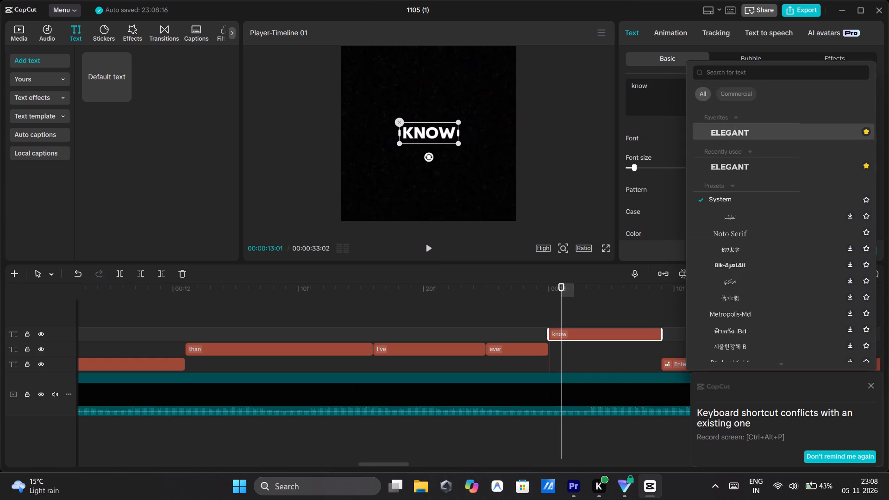
pyautogui.click(728, 131)
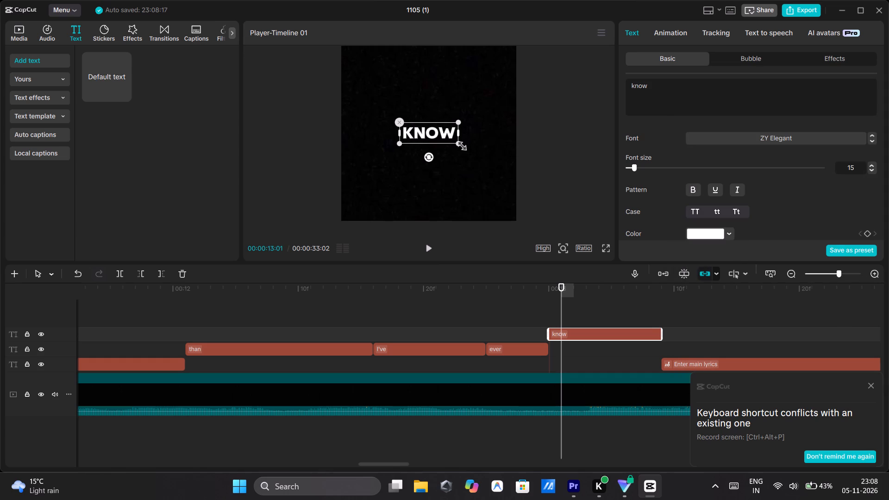
pyautogui.moveTo(459, 144); pyautogui.dragTo(433, 139)
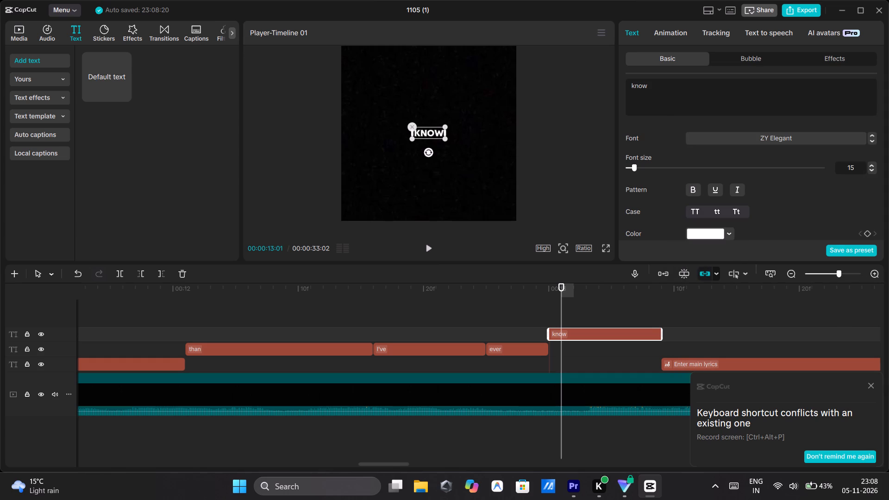
# Scrub across the "know" clip and play back from the "hold" clip to about 00:00:14:08 to check the word timing.
pyautogui.click(499, 308)
pyautogui.moveTo(499, 308); pyautogui.dragTo(574, 307)
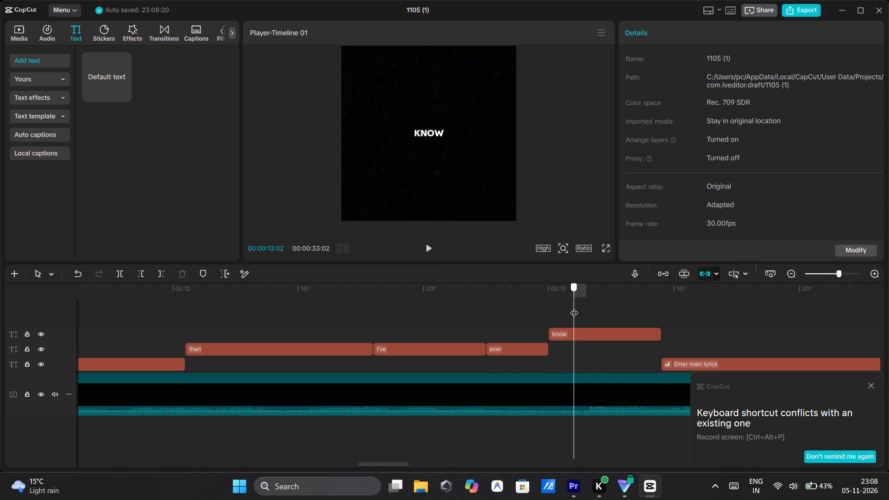
pyautogui.moveTo(574, 307); pyautogui.dragTo(675, 310)
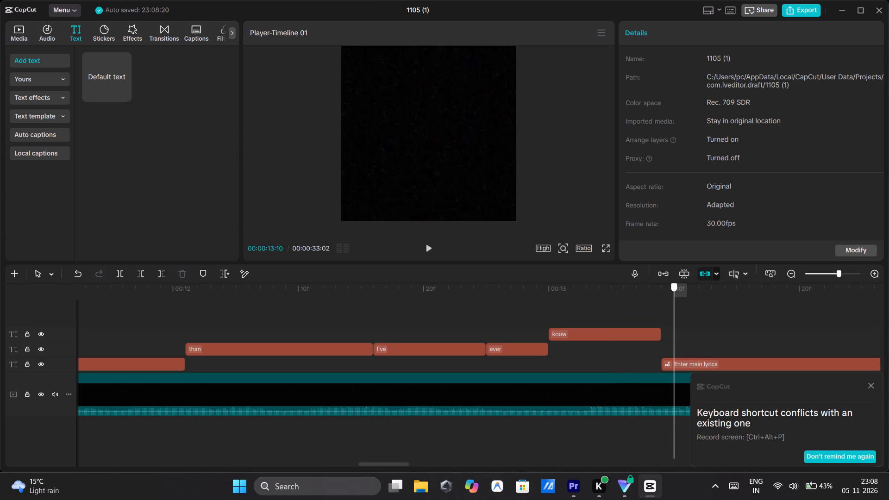
pyautogui.click(660, 308)
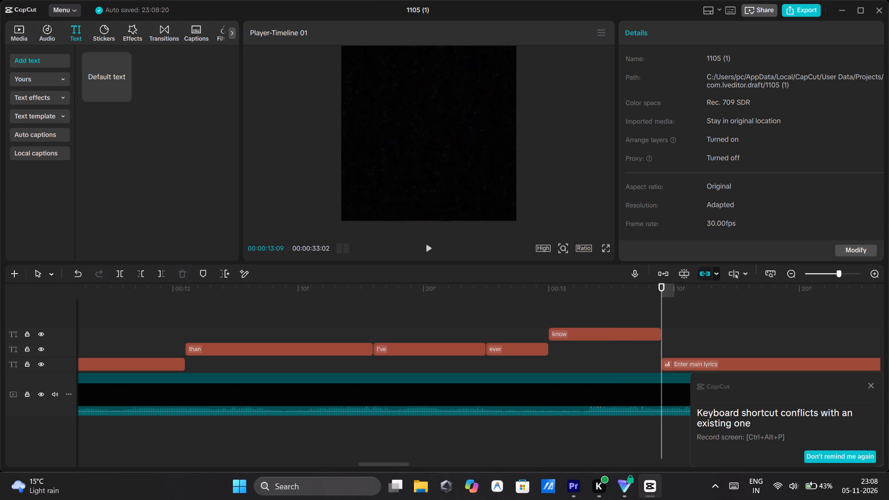
pyautogui.hscroll(3, 131, 311)
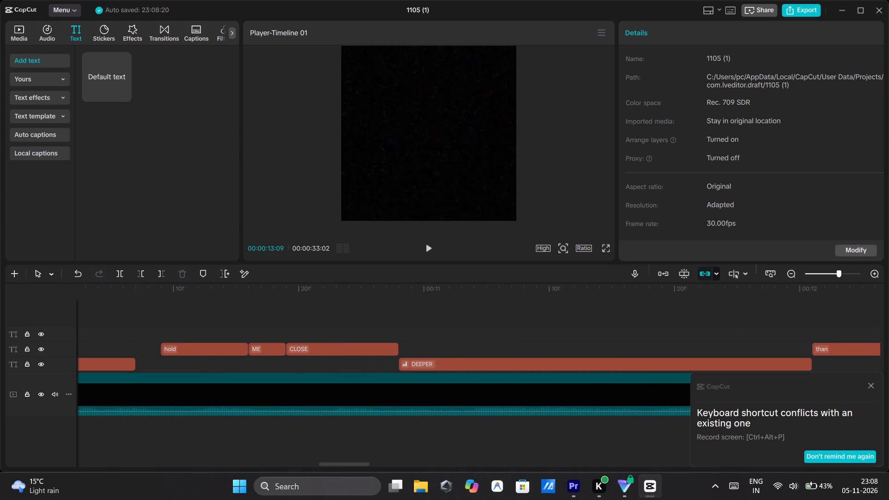
pyautogui.click(204, 311)
pyautogui.click(427, 243)
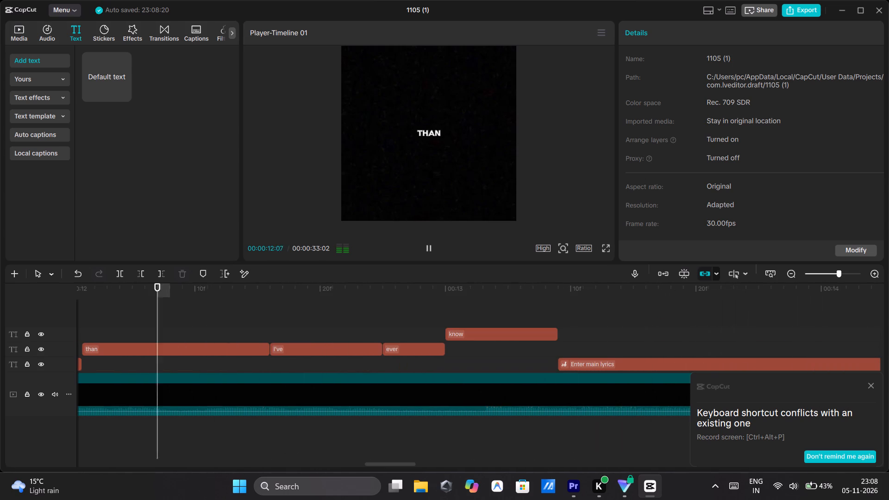
pyautogui.click(427, 243)
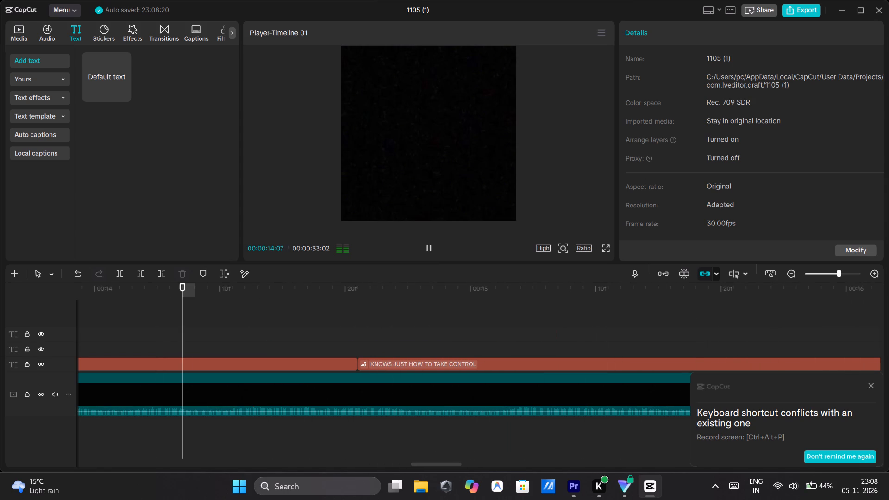
pyautogui.hscroll(3, 273, 314)
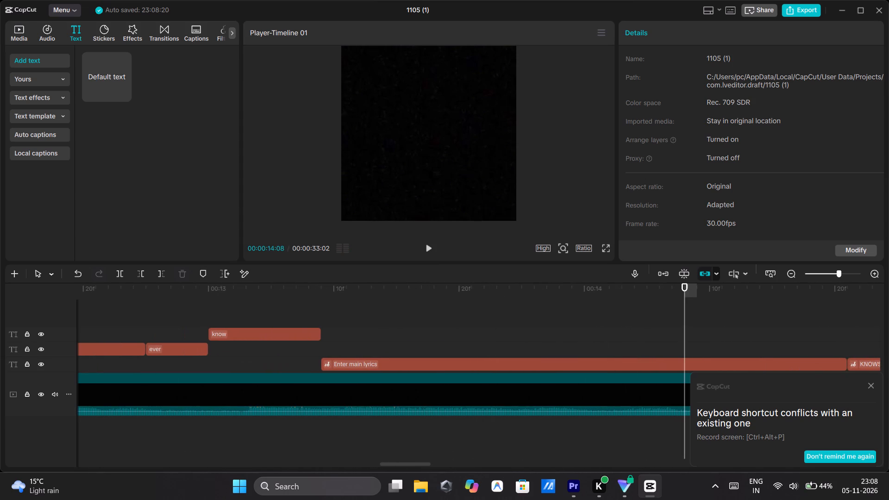
# Enter "whose" as the text of the empty main lyric clip following "know".
pyautogui.click(377, 362)
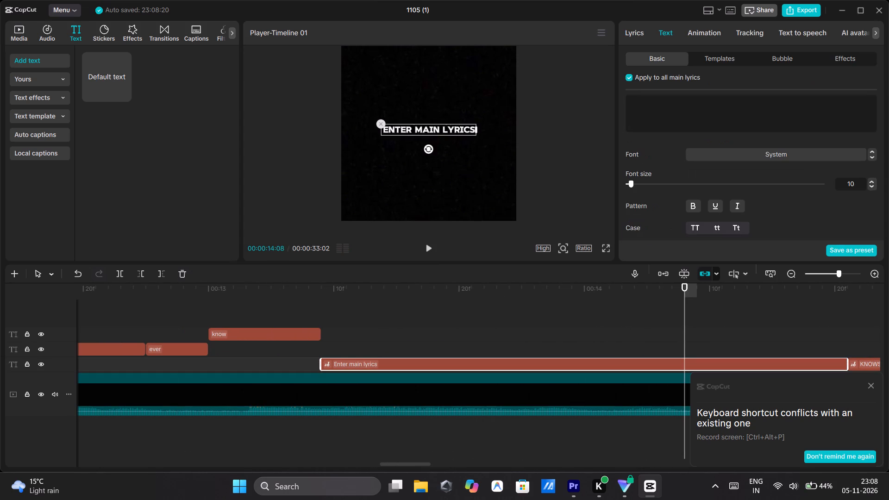
pyautogui.click(665, 112)
pyautogui.press('w')
pyautogui.write('hose')
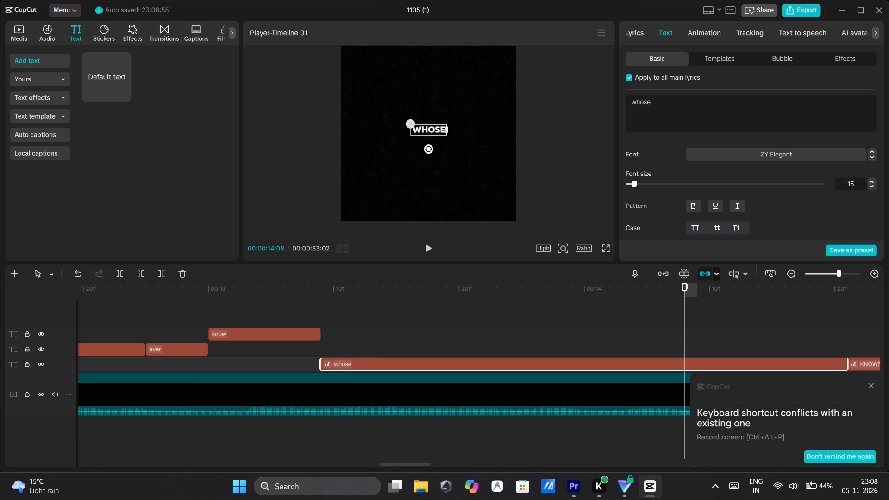
# Split the "whose" lyric clip at 00:00:13:17.
pyautogui.click(499, 334)
pyautogui.click(509, 308)
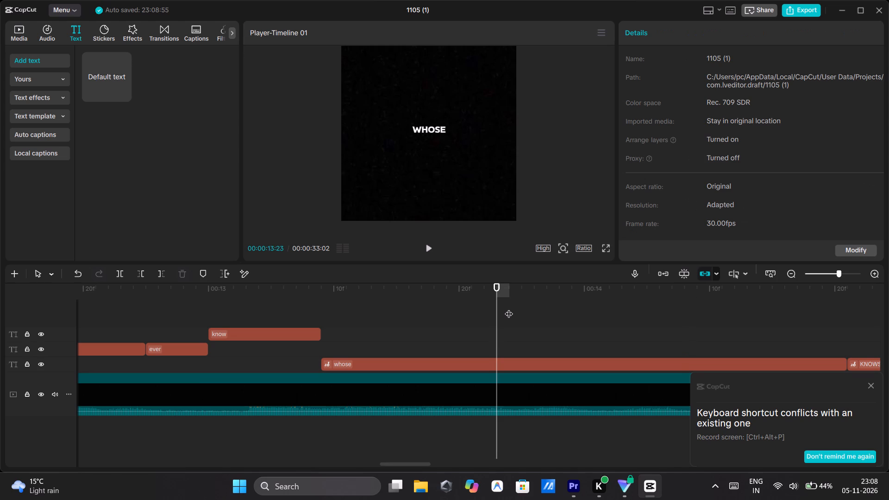
pyautogui.hscroll(-4, 509, 308)
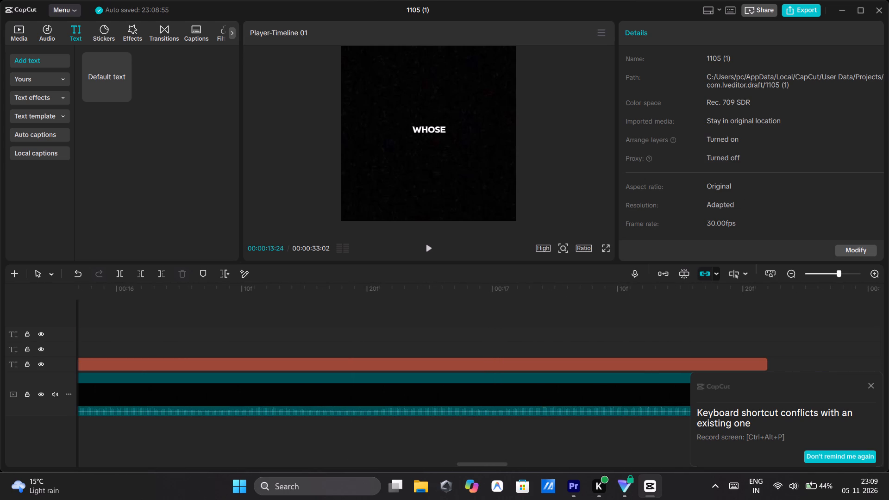
pyautogui.hscroll(5, 311, 285)
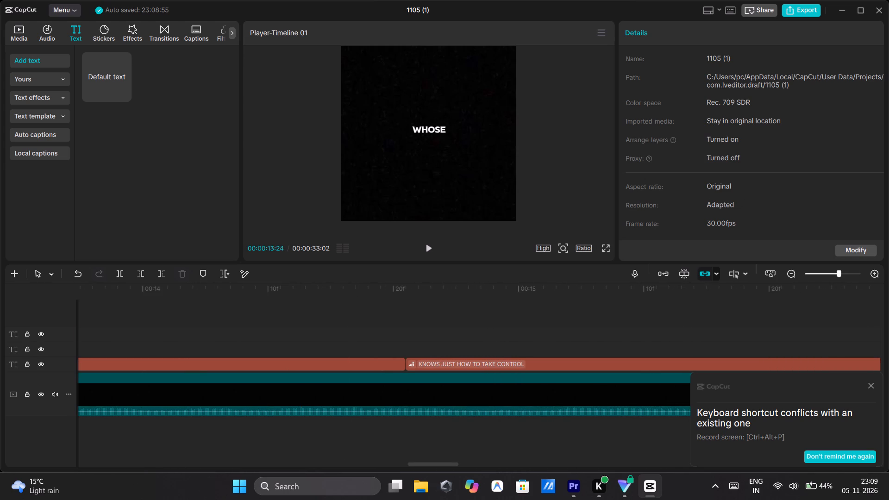
pyautogui.hscroll(1, 431, 340)
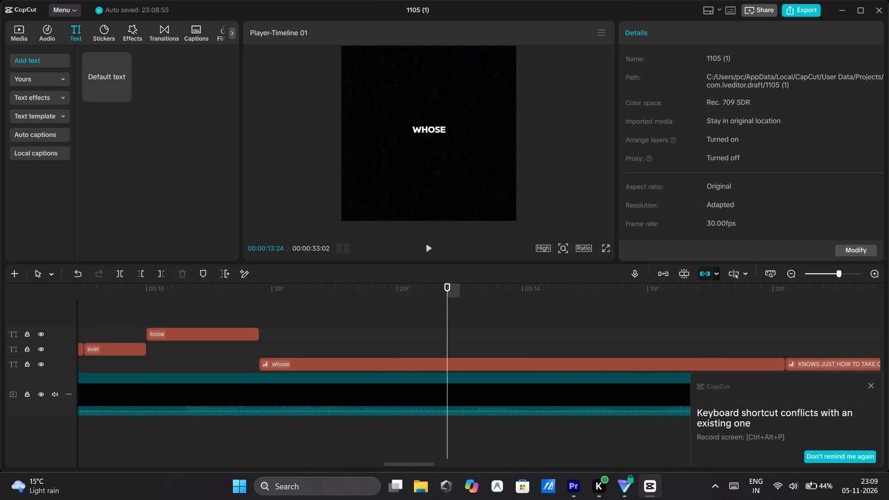
pyautogui.click(316, 317)
pyautogui.moveTo(316, 317); pyautogui.dragTo(329, 319)
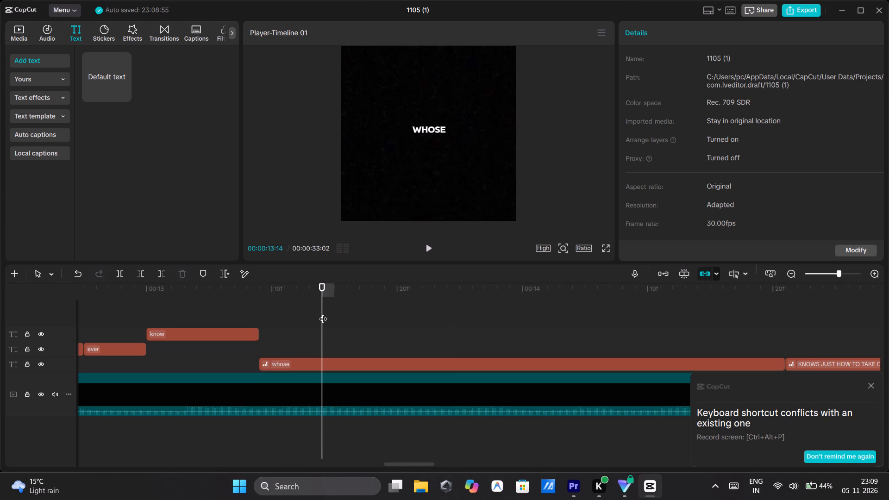
pyautogui.moveTo(323, 312); pyautogui.dragTo(365, 321)
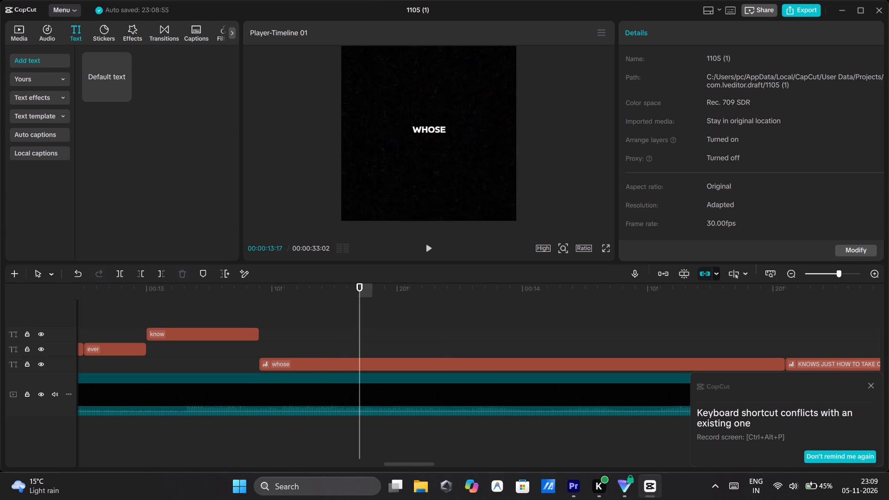
pyautogui.click(373, 362)
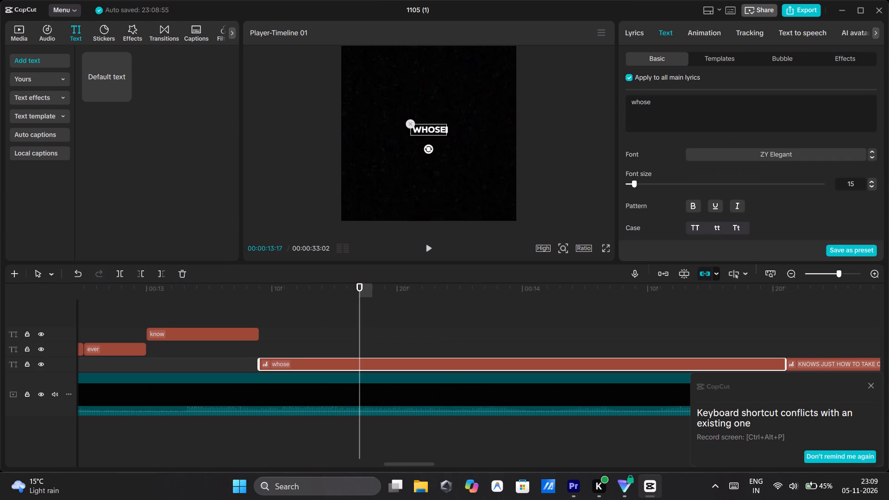
pyautogui.hotkey('ctrl', 'b')
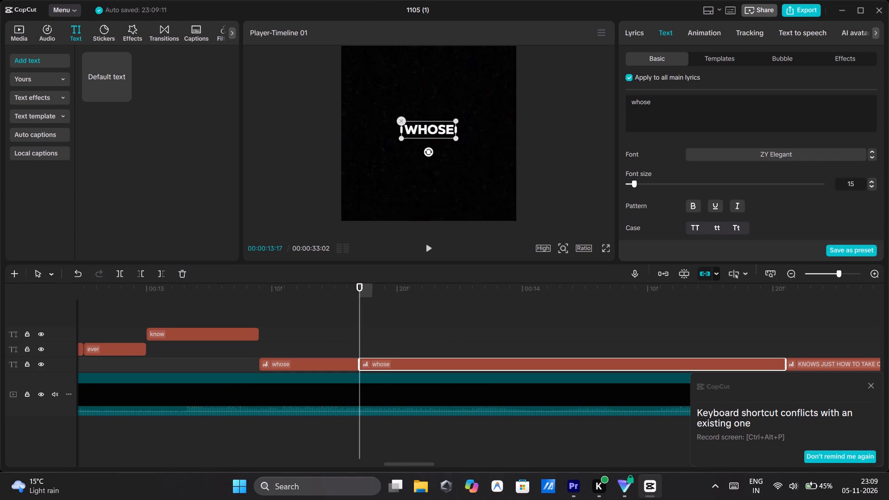
# Replace the text of the second "whose" clip with "love".
pyautogui.click(666, 99)
pyautogui.press('BackSpace')
pyautogui.press('BackSpace')
pyautogui.press('BackSpace')
pyautogui.press('BackSpace')
pyautogui.press('BackSpace')
pyautogui.press('BackSpace')
pyautogui.press('BackSpace')
pyautogui.press('BackSpace')
pyautogui.press('BackSpace')
pyautogui.press('BackSpace')
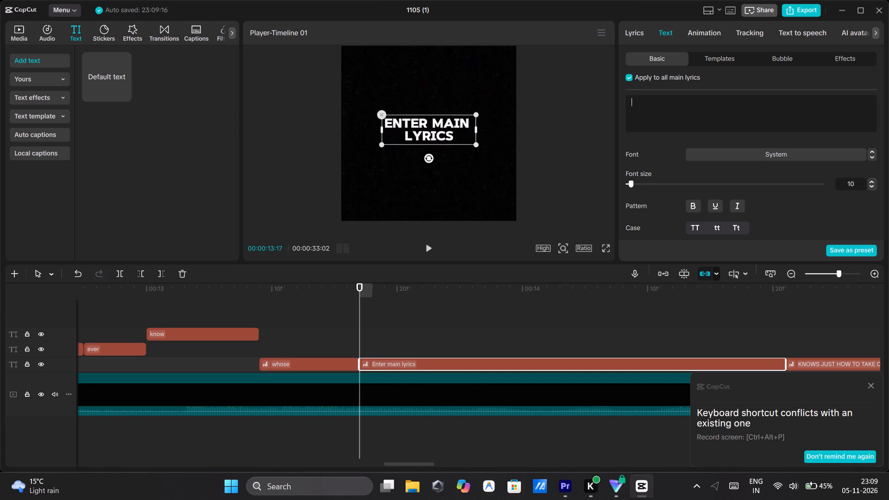
pyautogui.write('love')
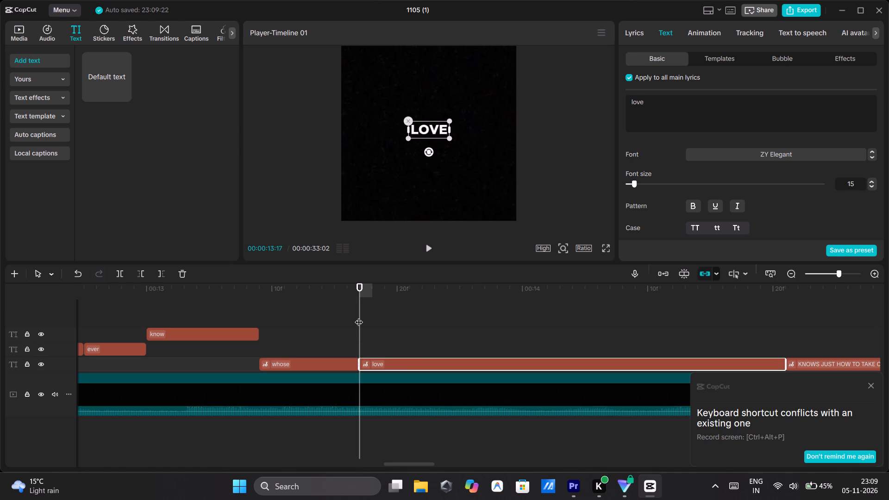
# Split the "love" clip at 00:00:13:25 and replace the second part's text with "feels".
pyautogui.moveTo(360, 316); pyautogui.dragTo(460, 316)
pyautogui.hotkey('ctrl', 'b')
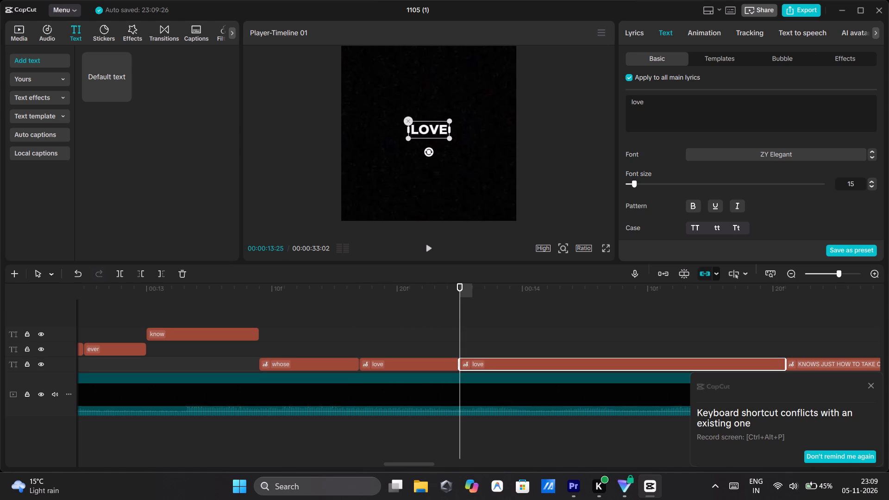
pyautogui.click(676, 107)
pyautogui.press('BackSpace')
pyautogui.press('BackSpace')
pyautogui.press('BackSpace')
pyautogui.press('BackSpace')
pyautogui.press('BackSpace')
pyautogui.press('BackSpace')
pyautogui.press('BackSpace')
pyautogui.press('BackSpace')
pyautogui.press('BackSpace')
pyautogui.press('BackSpace')
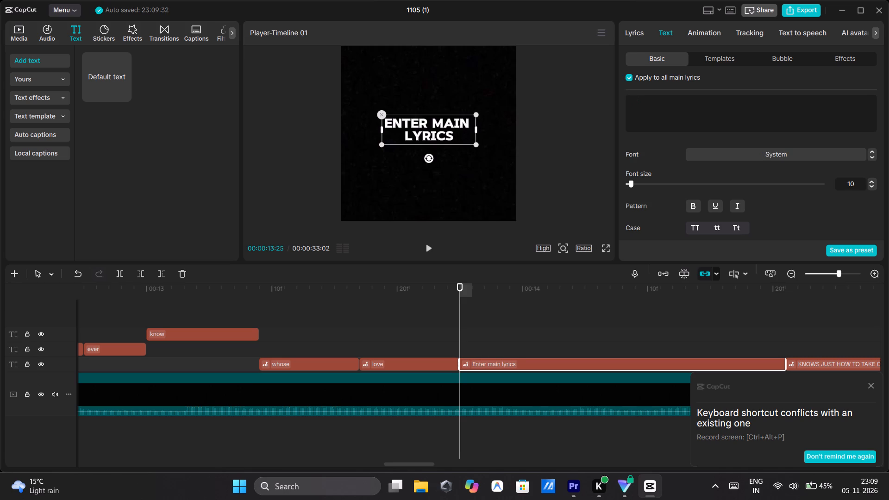
pyautogui.write('feels')
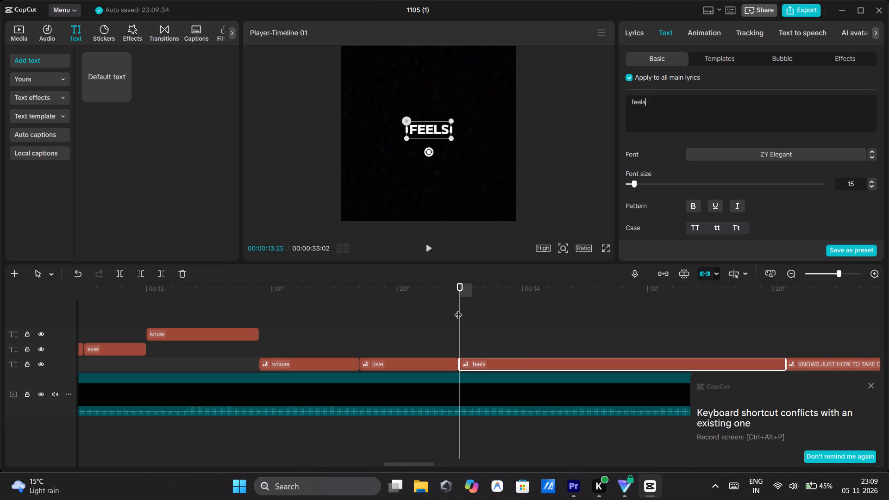
# Split the "feels" clip at 00:00:14:02 and replace the second part's text with "like".
pyautogui.moveTo(458, 309); pyautogui.dragTo(526, 302)
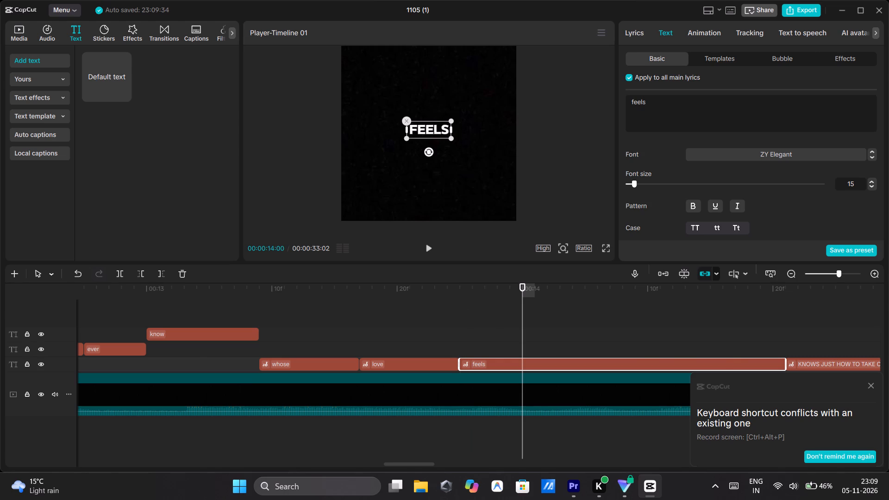
pyautogui.hscroll(-1, 603, 316)
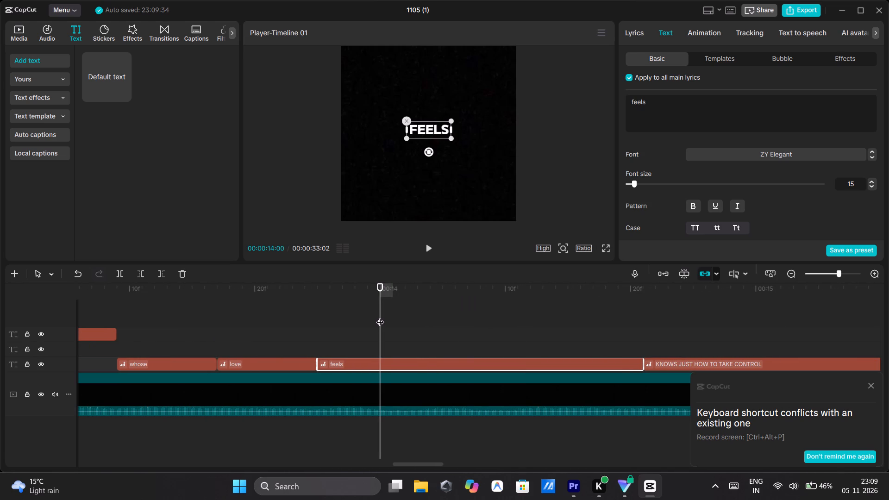
pyautogui.moveTo(380, 316); pyautogui.dragTo(405, 313)
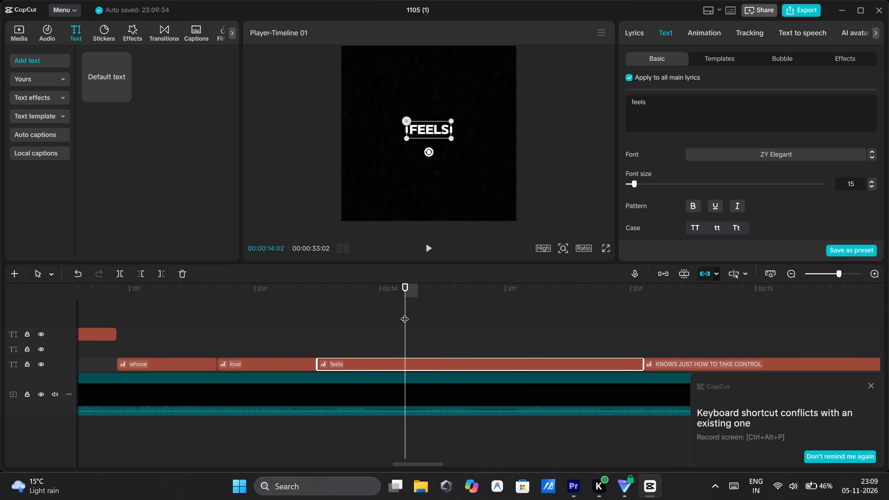
pyautogui.hotkey('ctrl', 'b')
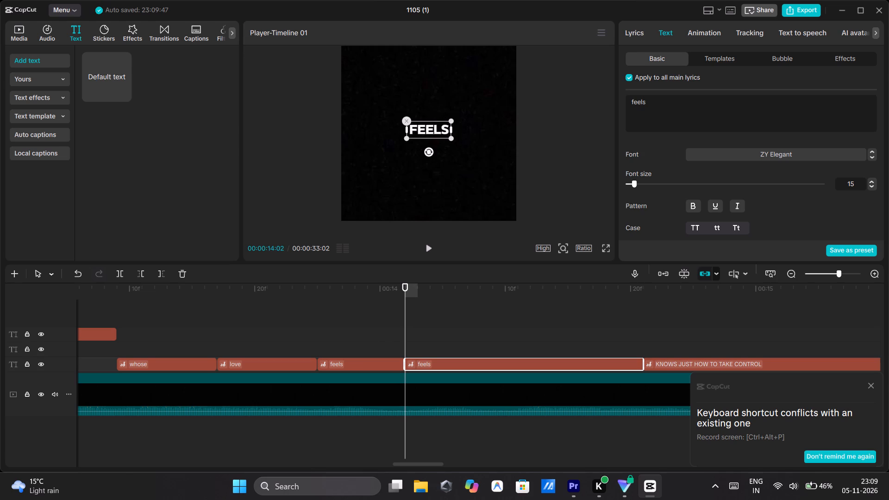
pyautogui.moveTo(664, 91); pyautogui.dragTo(655, 101)
pyautogui.click(655, 101)
pyautogui.press('BackSpace')
pyautogui.press('BackSpace')
pyautogui.press('BackSpace')
pyautogui.press('BackSpace')
pyautogui.press('BackSpace')
pyautogui.press('BackSpace')
pyautogui.press('BackSpace')
pyautogui.press('BackSpace')
pyautogui.press('BackSpace')
pyautogui.press('BackSpace')
pyautogui.press('BackSpace')
pyautogui.write('like')
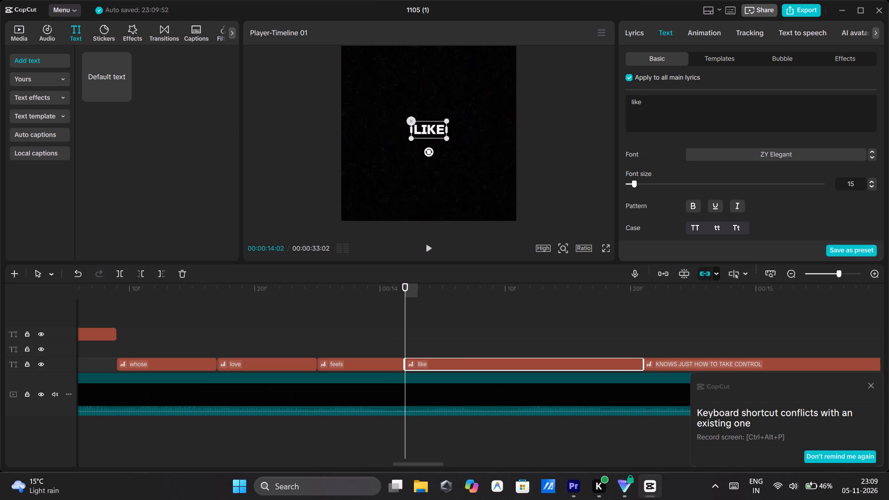
# Split the "like" clip at 00:00:14:10 and replace the second part's text with "a".
pyautogui.moveTo(407, 311); pyautogui.dragTo(501, 321)
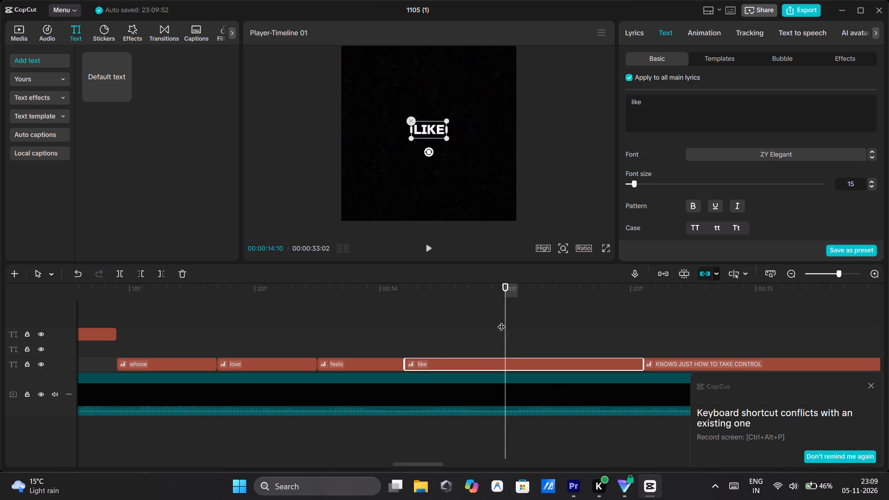
pyautogui.hotkey('ctrl', 'b')
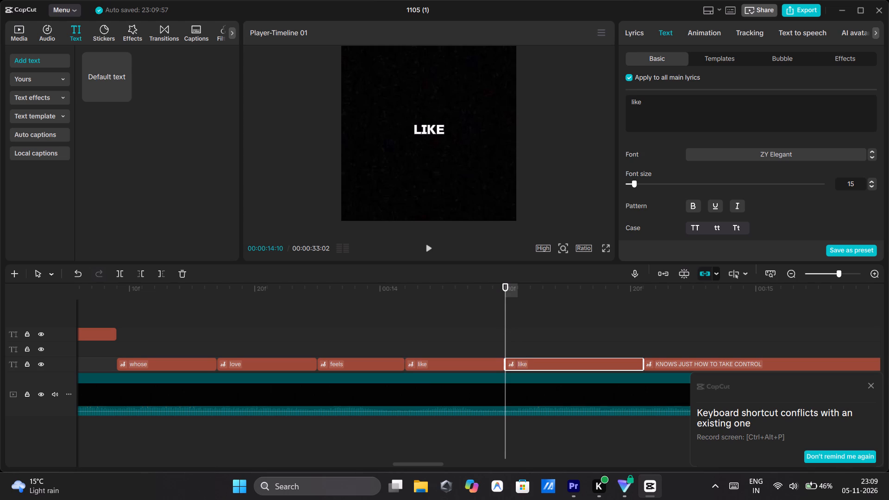
pyautogui.click(683, 111)
pyautogui.press('\\')
pyautogui.press('BackSpace')
pyautogui.press('BackSpace')
pyautogui.press('BackSpace')
pyautogui.press('BackSpace')
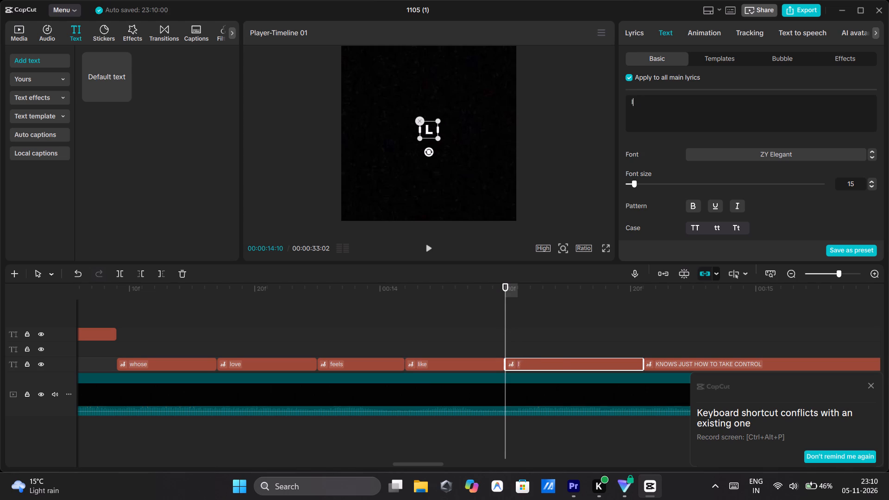
pyautogui.press('BackSpace')
pyautogui.press('BackSpace')
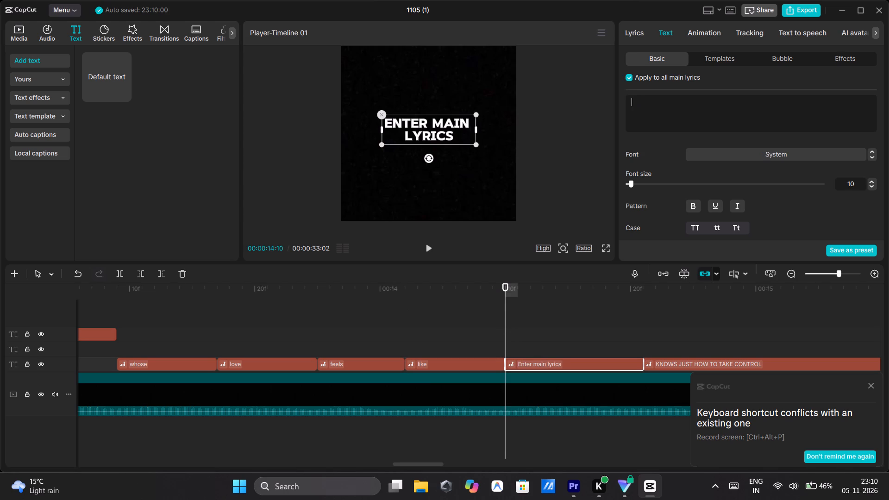
pyautogui.press('a')
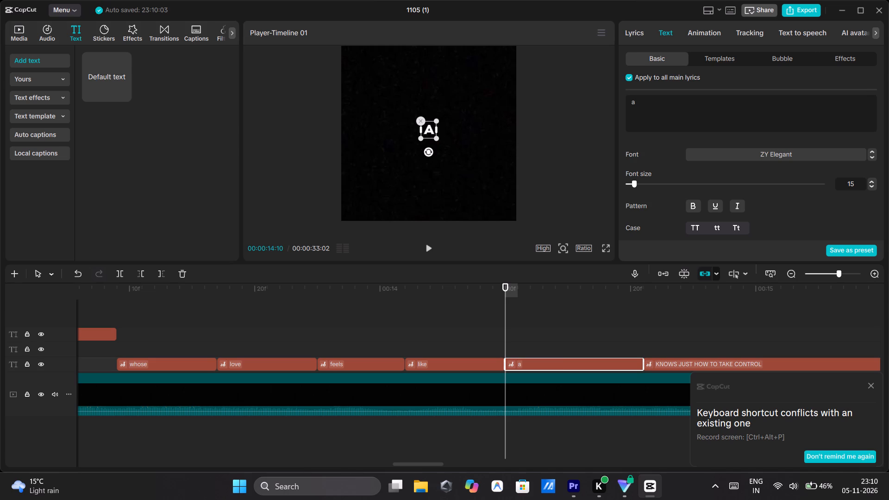
# Split the "a" clip at 00:00:14:15 and replace the second part's text with "rodeo".
pyautogui.moveTo(504, 312); pyautogui.dragTo(543, 321)
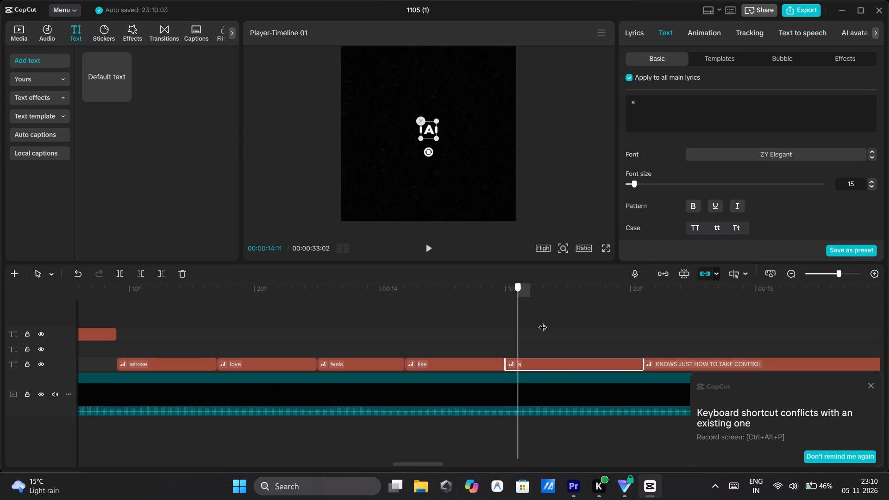
pyautogui.moveTo(543, 321); pyautogui.dragTo(564, 322)
pyautogui.hotkey('ctrl', 'b')
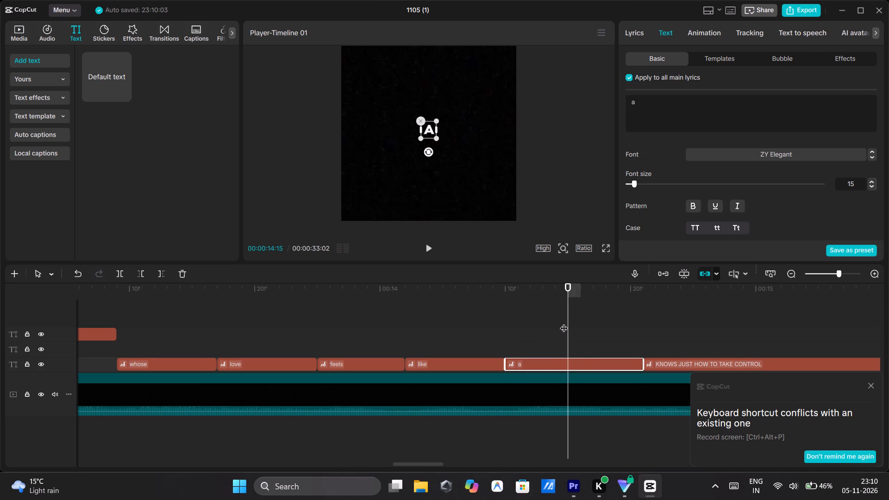
pyautogui.click(682, 90)
pyautogui.click(671, 97)
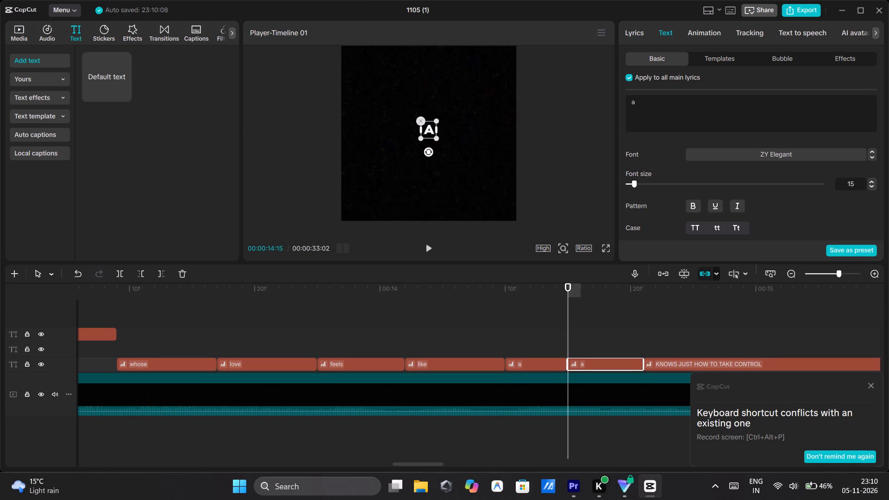
pyautogui.click(664, 109)
pyautogui.press('BackSpace')
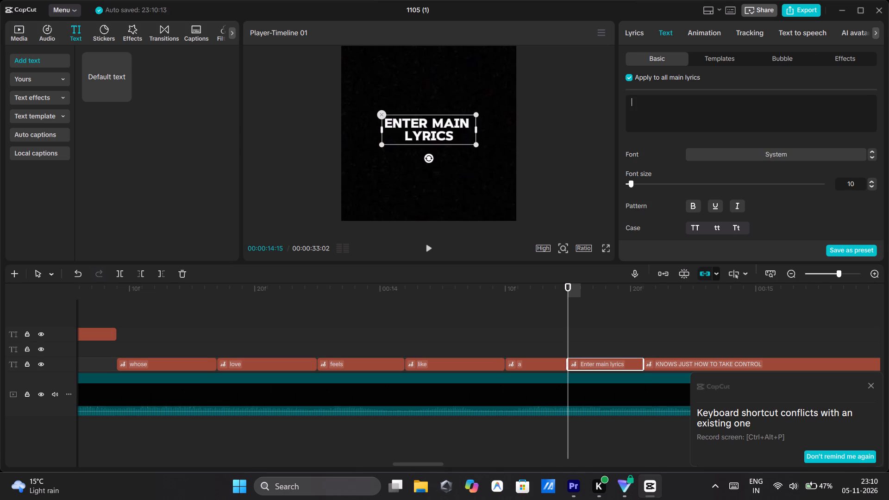
pyautogui.write('ro')
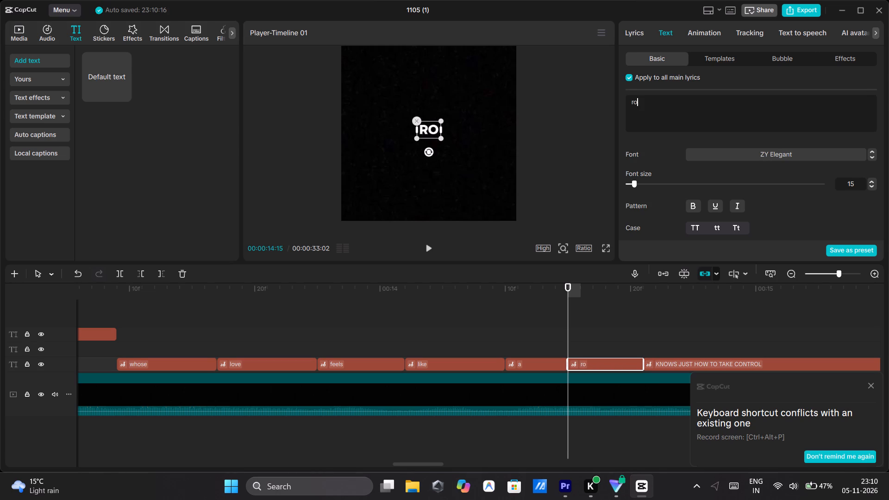
pyautogui.write('deo')
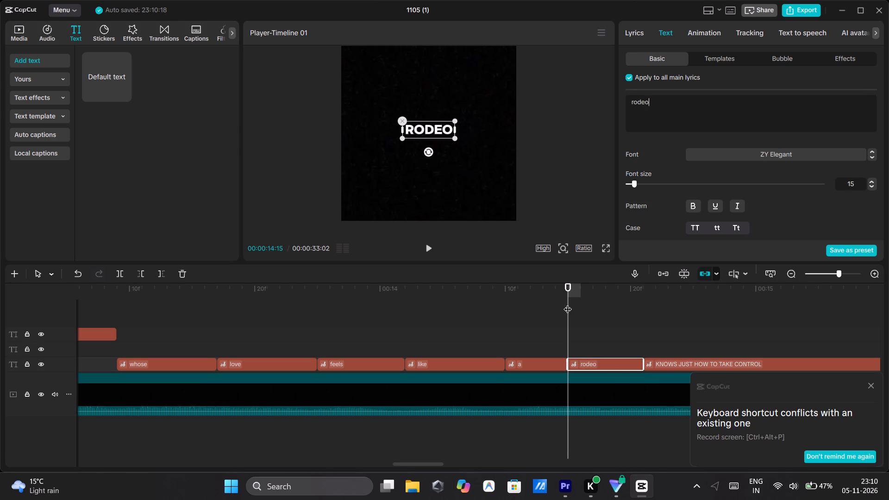
# Scrub across the "rodeo" clip to the start of the next lyric line at 00:00:14:21.
pyautogui.moveTo(567, 302); pyautogui.dragTo(638, 319)
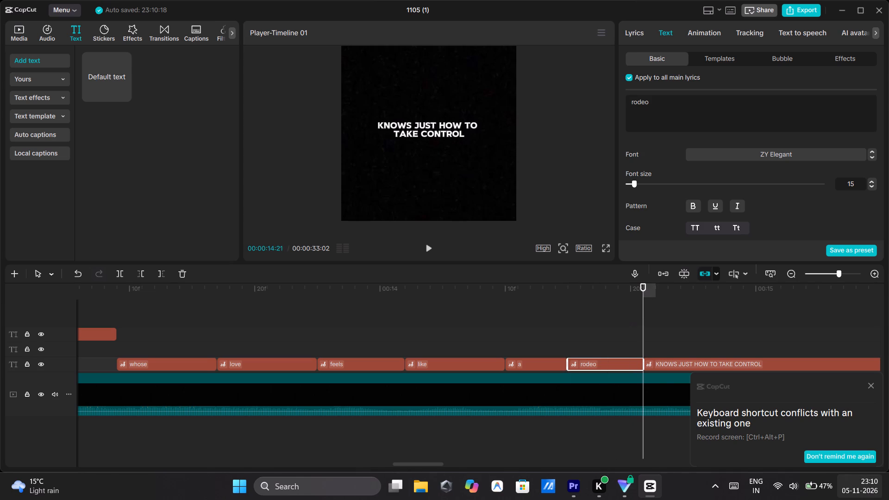
# Set the display brightness to about the middle of its range.
pyautogui.click(813, 485)
pyautogui.click(772, 381)
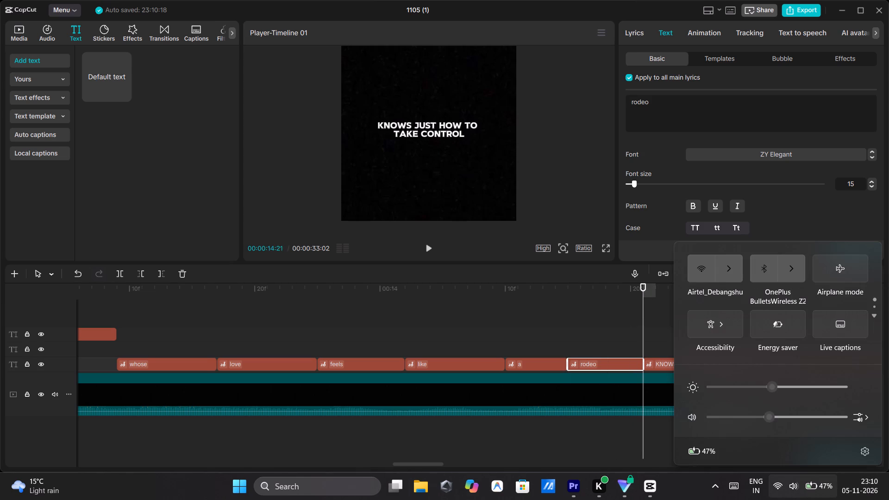
pyautogui.click(558, 302)
# Play the lyrics from "I've" at 00:00:12:16 through "feels", and compare the "know" and "whose" text in the preview.
pyautogui.moveTo(558, 302); pyautogui.dragTo(254, 385)
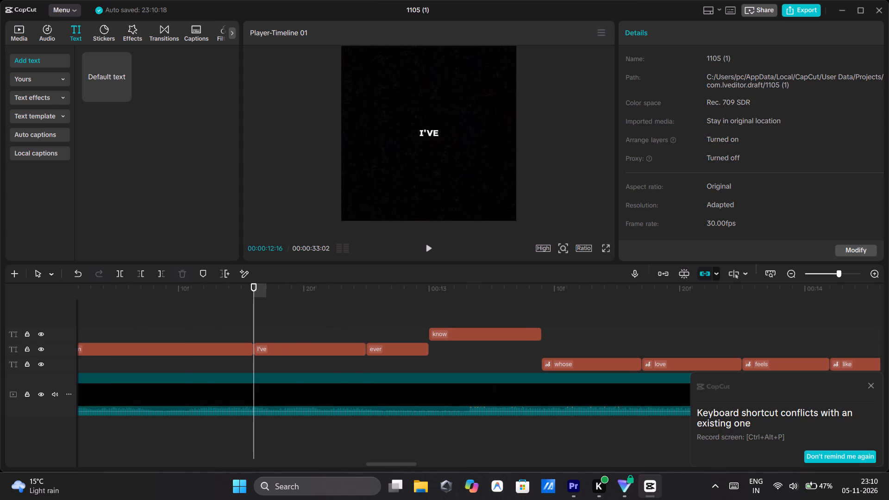
pyautogui.click(429, 248)
pyautogui.click(429, 248)
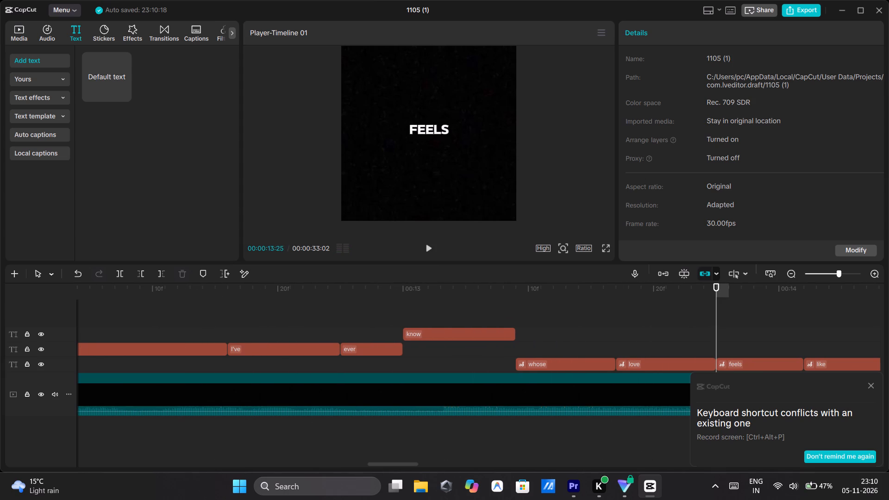
pyautogui.click(444, 334)
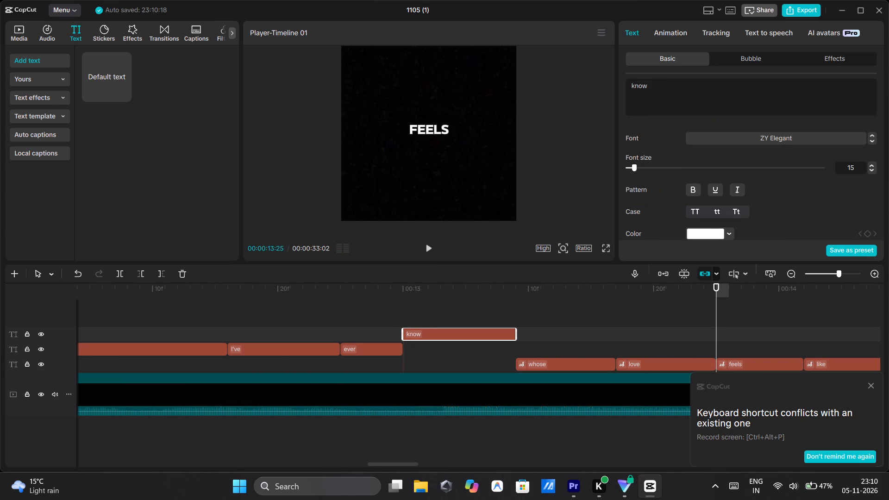
pyautogui.click(454, 303)
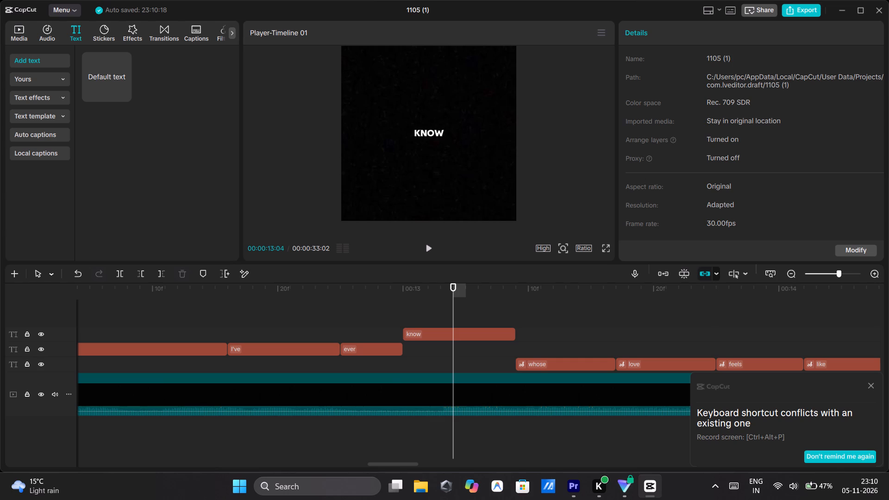
pyautogui.click(536, 305)
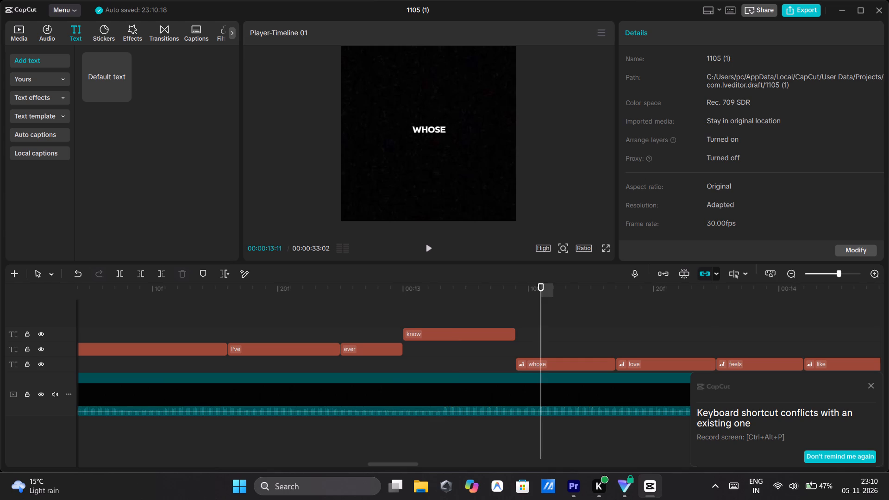
# Move the "whose" text down to the vertical centre of the frame, level with the "know" text.
pyautogui.click(431, 132)
pyautogui.click(431, 128)
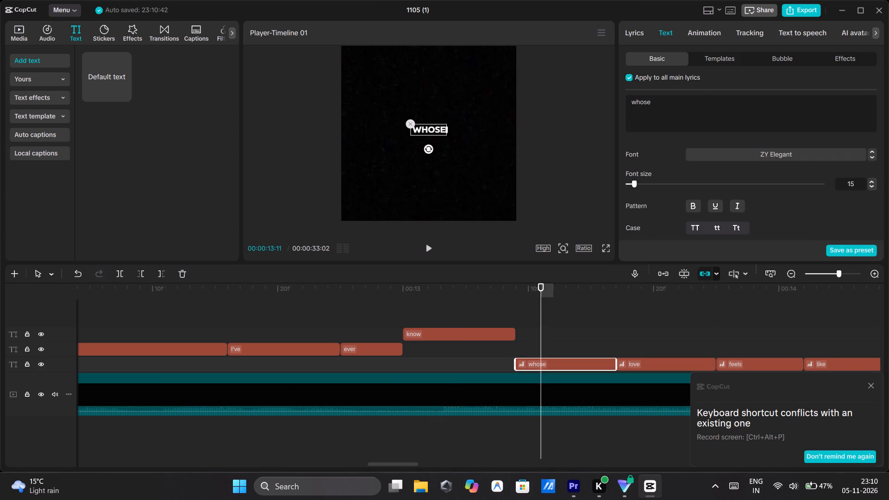
pyautogui.click(432, 125)
pyautogui.moveTo(432, 125); pyautogui.dragTo(432, 133)
# Scale down the "love" text at 00:00:13:18 to match the neighbouring words and keep it centred in the frame.
pyautogui.click(506, 296)
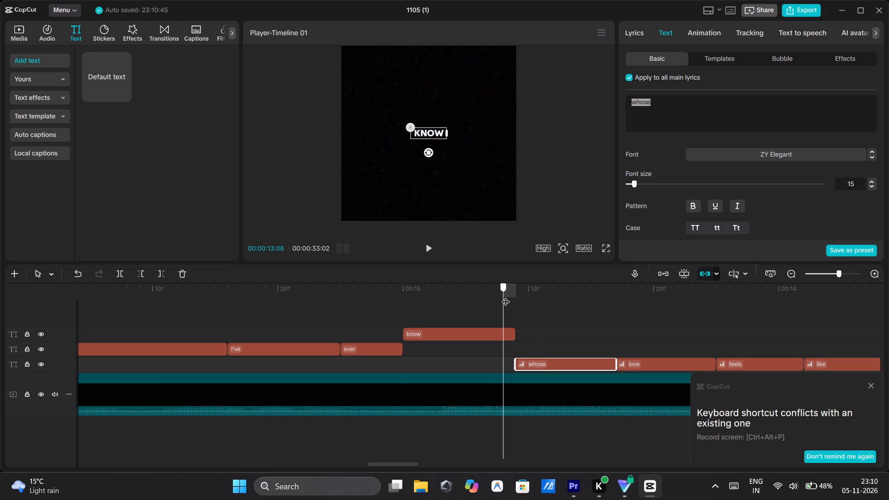
pyautogui.moveTo(506, 296); pyautogui.dragTo(619, 318)
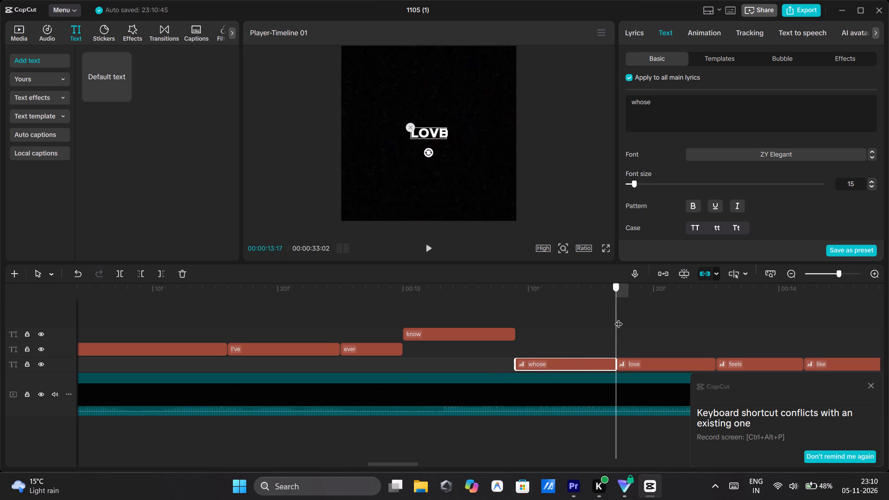
pyautogui.moveTo(619, 318); pyautogui.dragTo(599, 322)
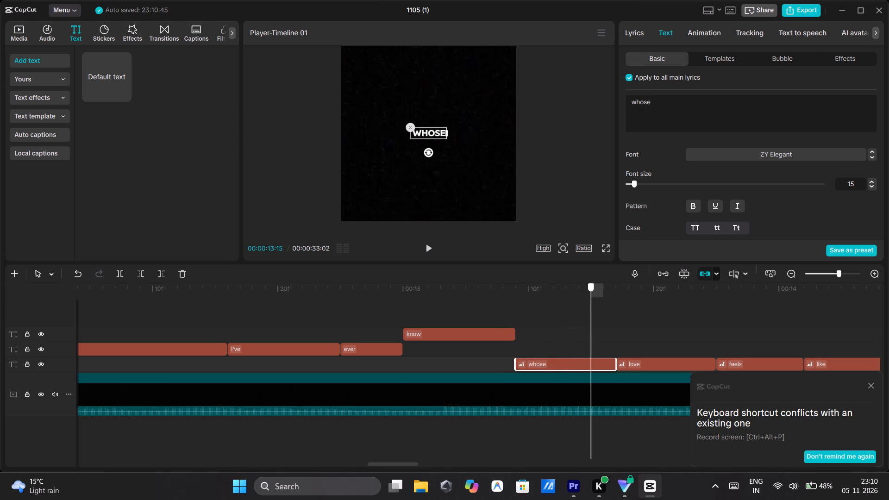
pyautogui.moveTo(599, 322); pyautogui.dragTo(633, 321)
pyautogui.click(432, 142)
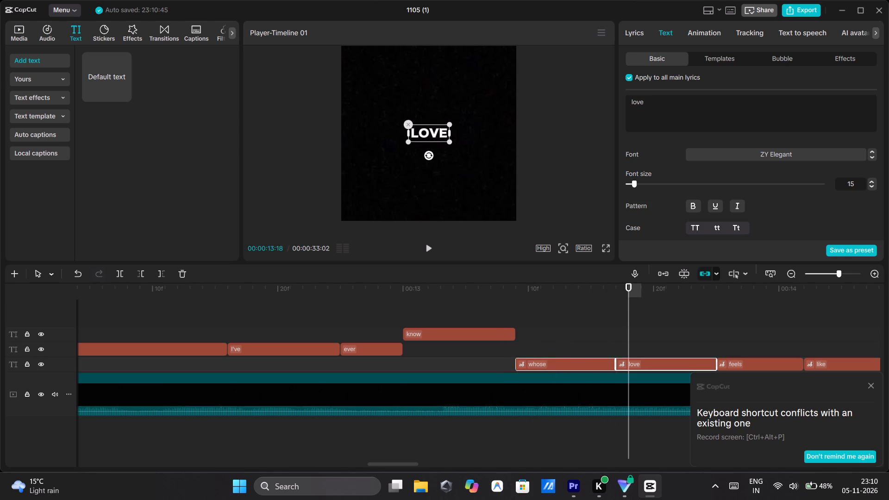
pyautogui.moveTo(449, 138); pyautogui.dragTo(440, 137)
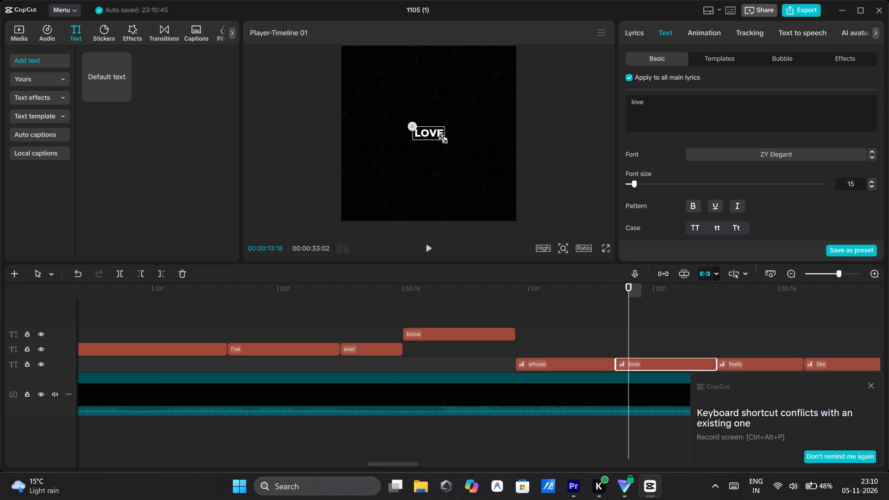
pyautogui.moveTo(440, 137); pyautogui.dragTo(440, 137)
pyautogui.click(426, 128)
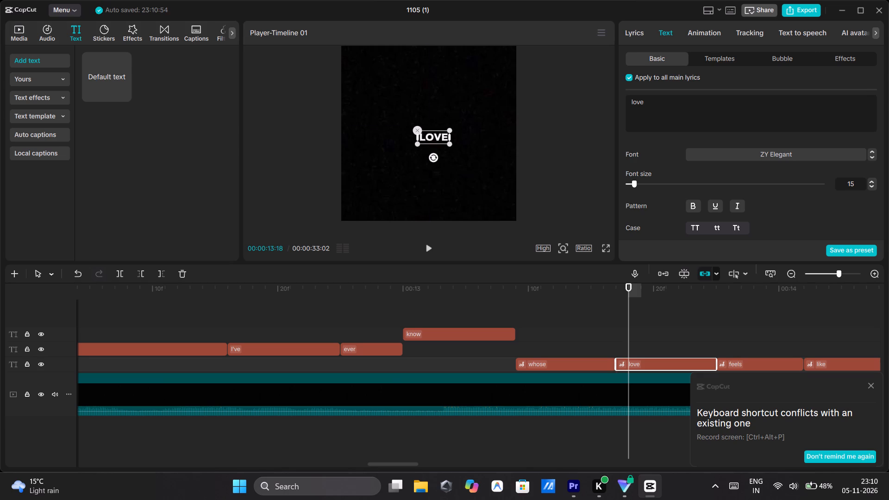
# Position the "feels" text at 00:00:13:26 near the frame's centre and scale it down slightly.
pyautogui.moveTo(626, 327); pyautogui.dragTo(689, 328)
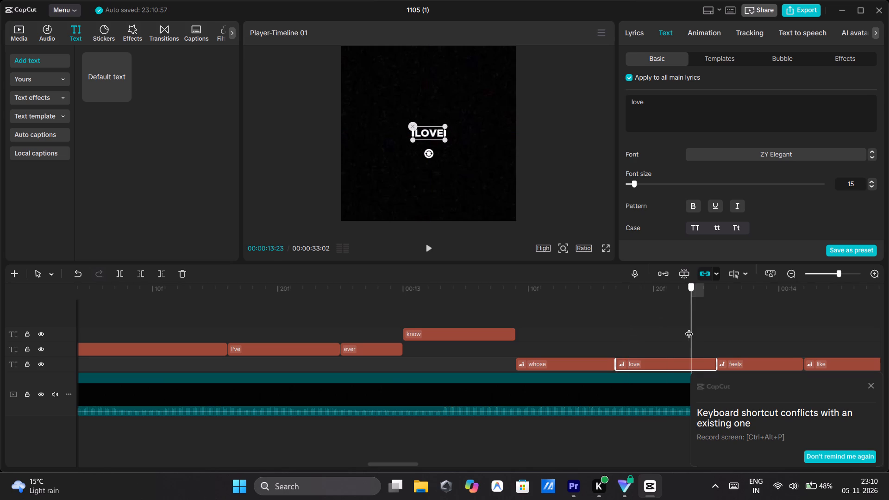
pyautogui.moveTo(689, 328); pyautogui.dragTo(725, 321)
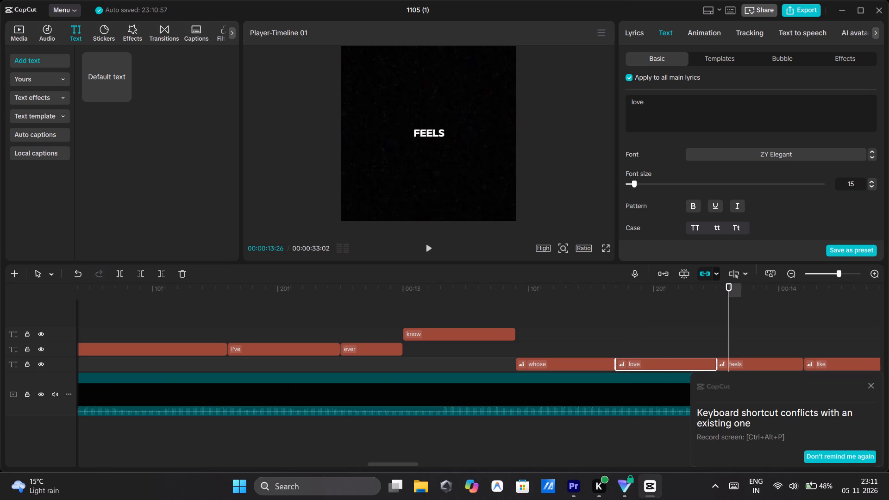
pyautogui.click(438, 128)
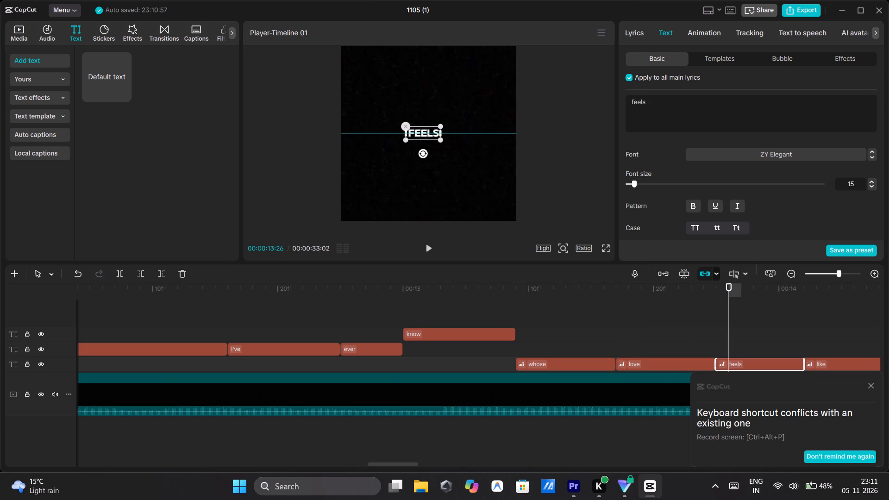
pyautogui.click(445, 137)
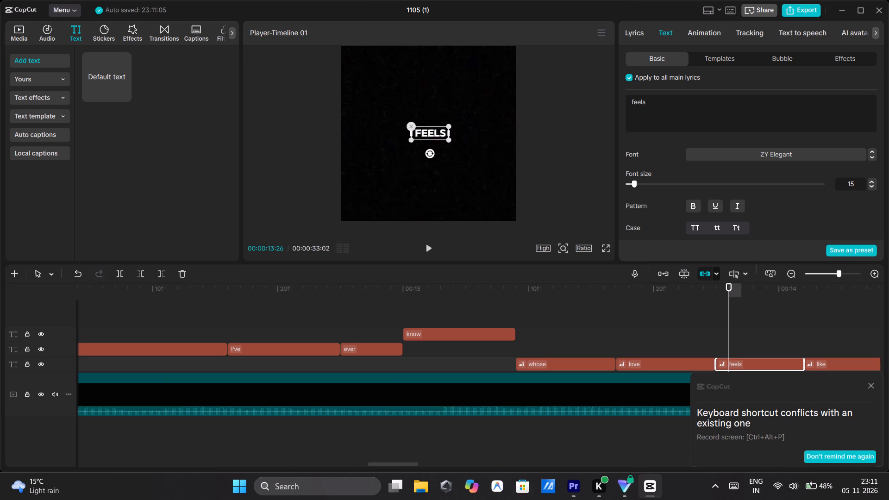
pyautogui.click(447, 138)
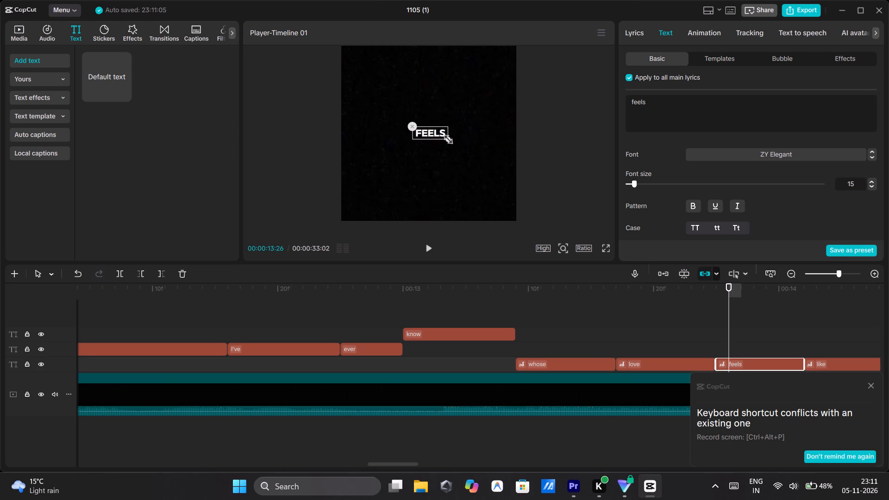
# Widen the "rodeo" text box at 00:00:14:16 so the whole word fits on one line.
pyautogui.moveTo(728, 310); pyautogui.dragTo(739, 311)
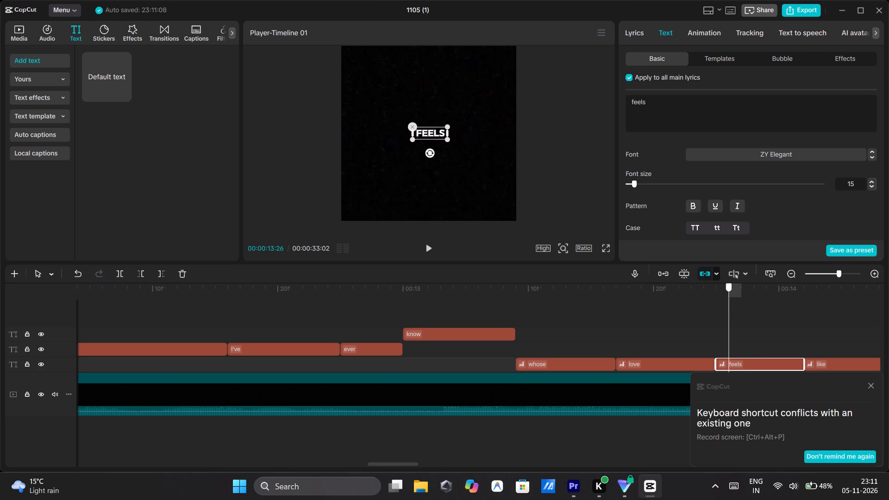
pyautogui.moveTo(739, 311); pyautogui.dragTo(745, 312)
pyautogui.click(745, 312)
pyautogui.moveTo(741, 309); pyautogui.dragTo(809, 316)
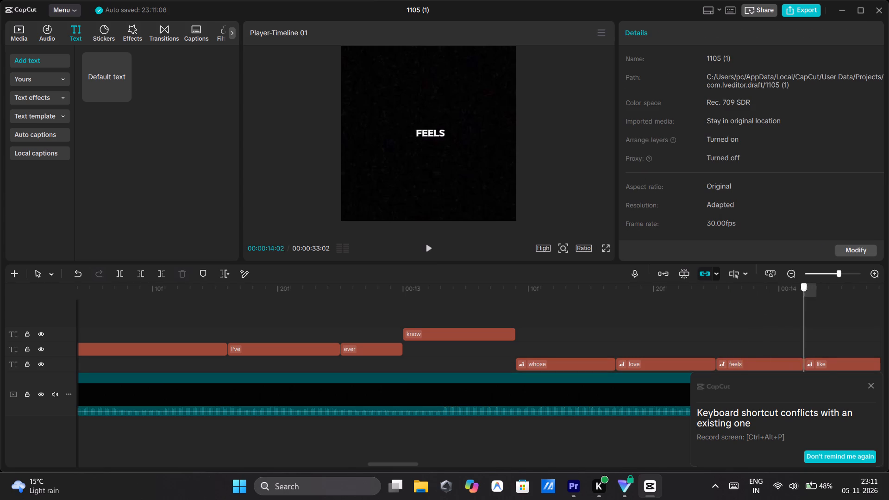
pyautogui.moveTo(809, 316); pyautogui.dragTo(873, 319)
pyautogui.click(815, 321)
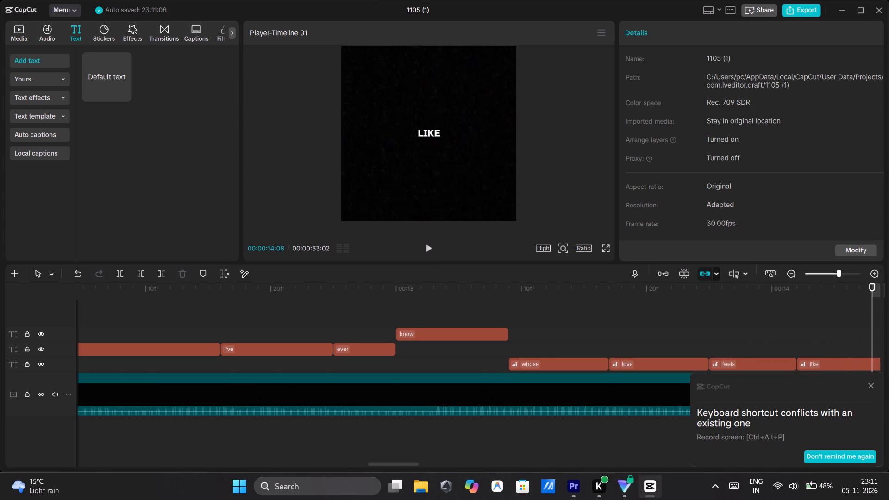
pyautogui.hscroll(-2, 757, 326)
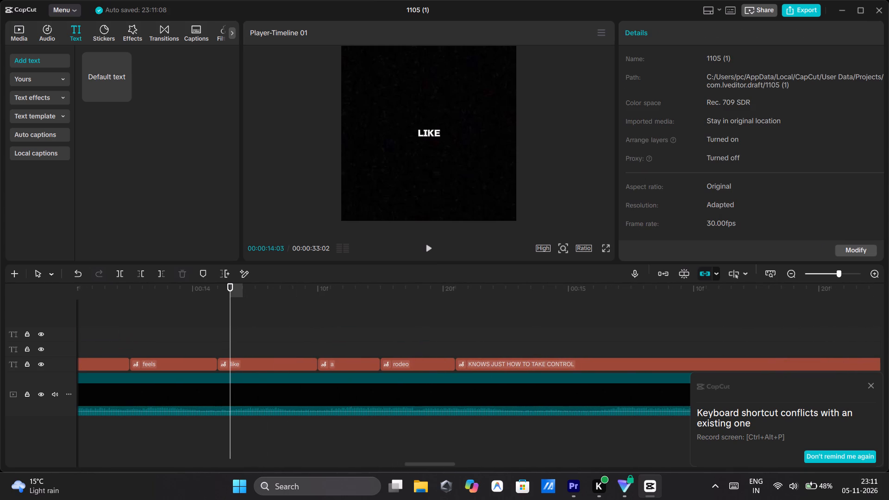
pyautogui.click(350, 328)
pyautogui.click(392, 324)
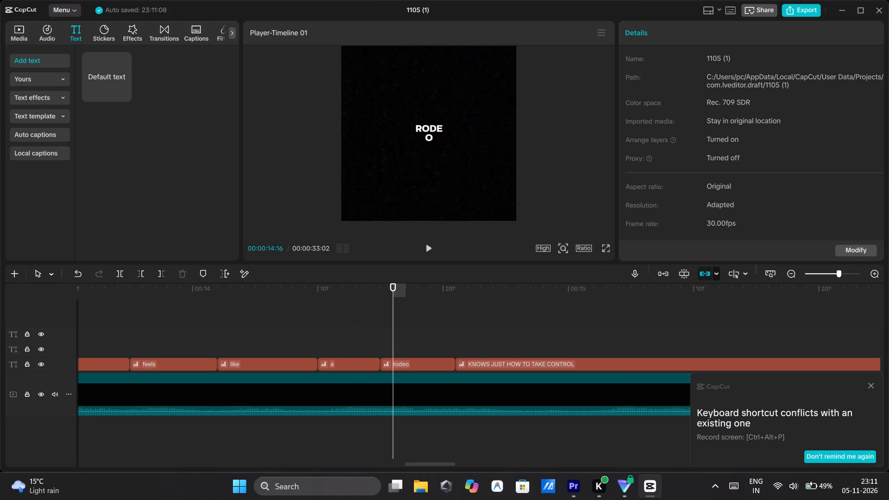
pyautogui.click(425, 134)
pyautogui.moveTo(446, 134); pyautogui.dragTo(452, 136)
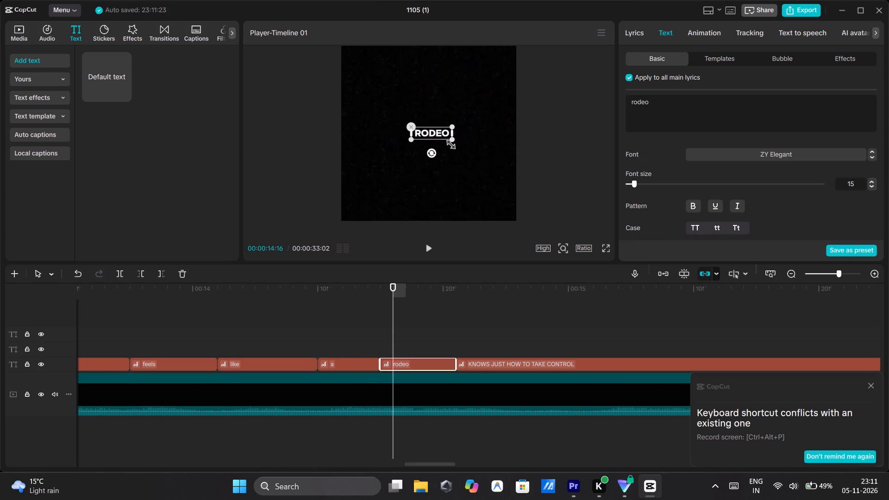
pyautogui.click(482, 299)
# Go back to the "than" clip, scrub across it, and select its text at 00:00:12:04 to examine its size and position.
pyautogui.click(392, 310)
pyautogui.hscroll(1, 332, 324)
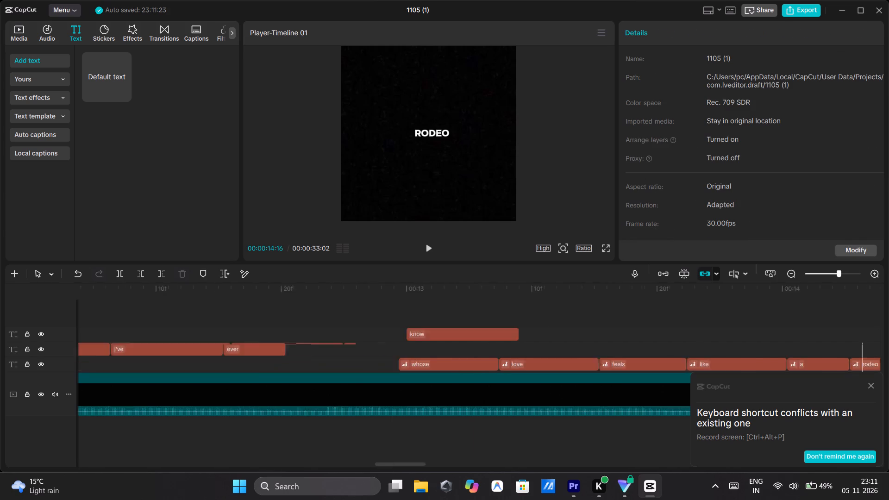
pyautogui.hscroll(2, 332, 324)
pyautogui.click(388, 325)
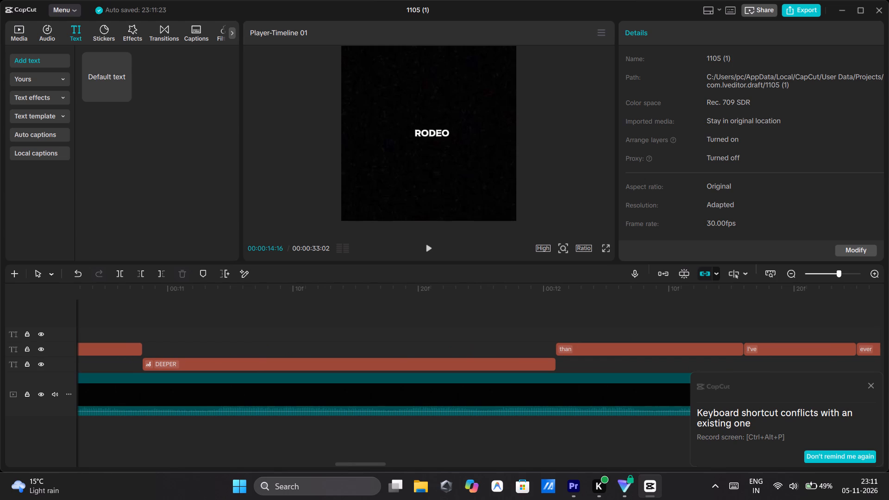
pyautogui.moveTo(388, 325); pyautogui.dragTo(560, 306)
pyautogui.click(560, 306)
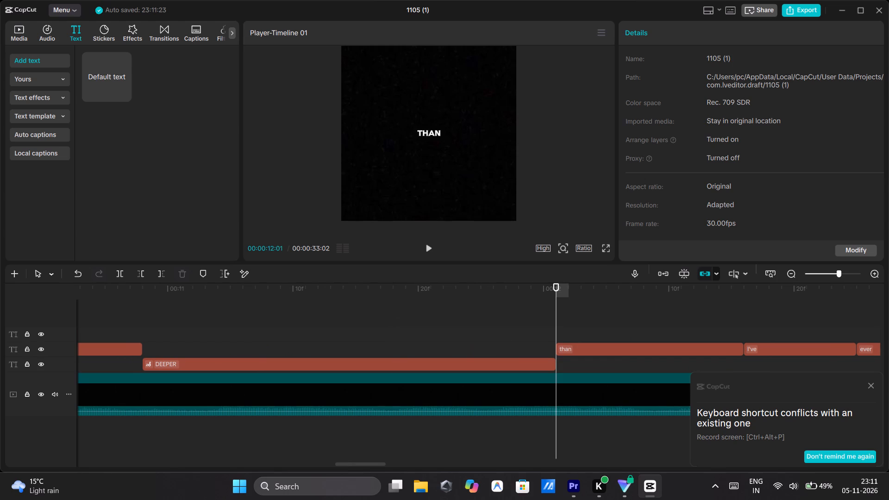
pyautogui.moveTo(555, 306); pyautogui.dragTo(659, 310)
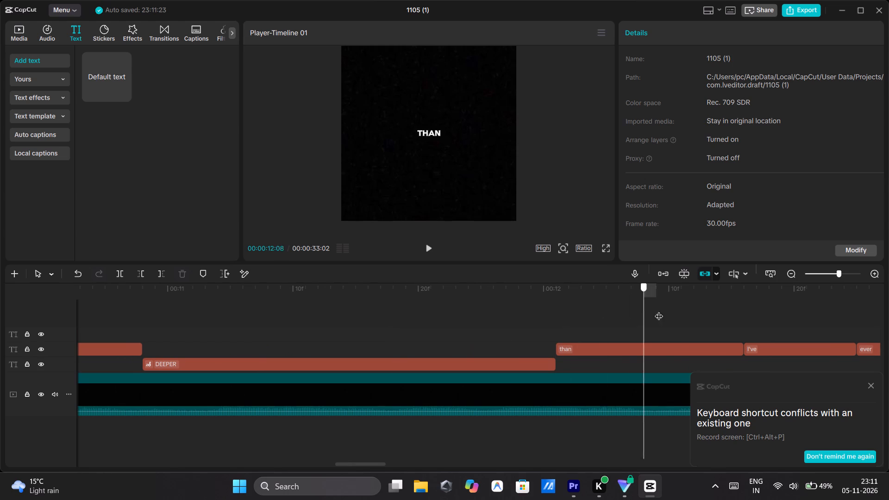
pyautogui.moveTo(659, 310); pyautogui.dragTo(657, 314)
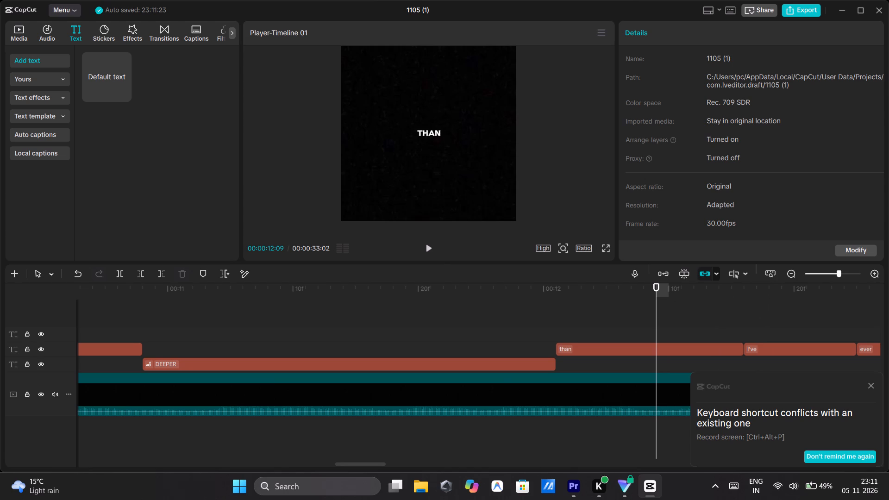
pyautogui.click(482, 310)
pyautogui.moveTo(482, 310); pyautogui.dragTo(595, 315)
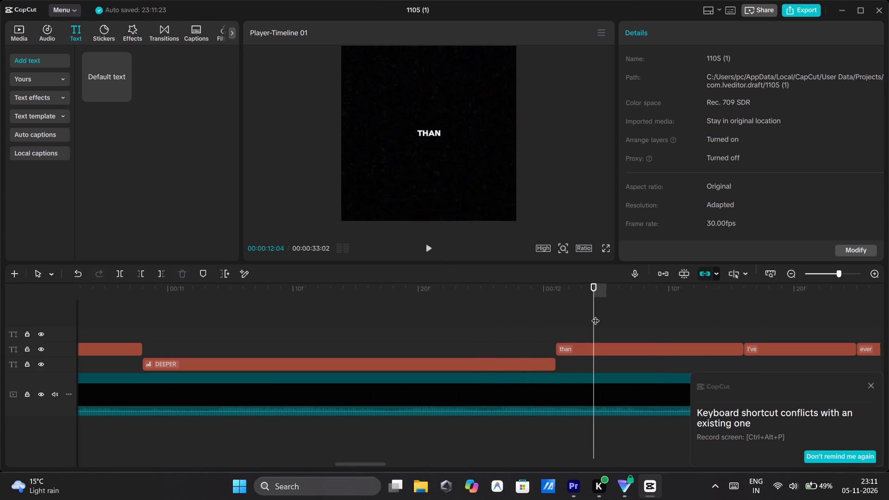
pyautogui.click(431, 127)
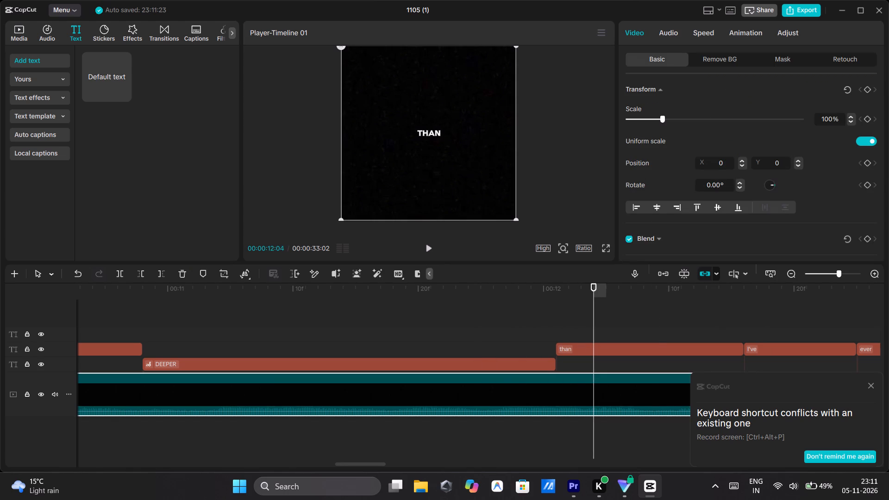
pyautogui.click(436, 134)
pyautogui.click(436, 134)
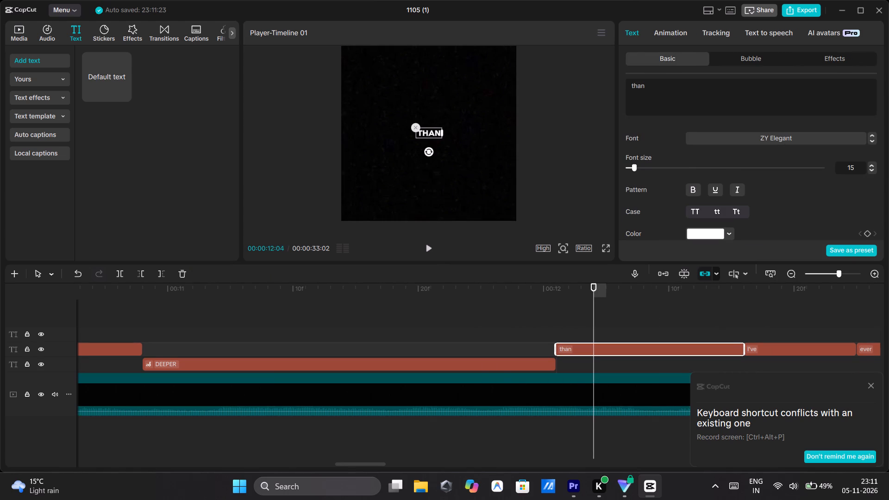
# Scale down the "ever" text at 00:00:12:26 slightly to match the preceding "than" and "I've" words.
pyautogui.moveTo(594, 312); pyautogui.dragTo(738, 310)
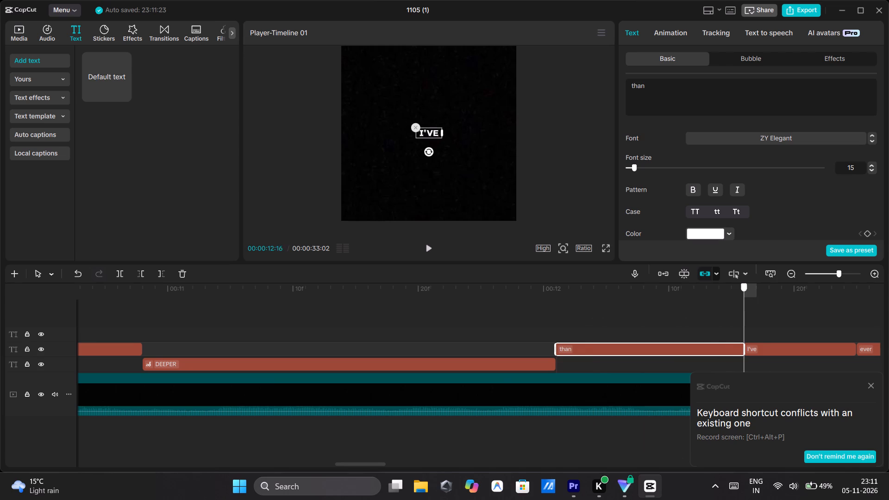
pyautogui.moveTo(738, 310); pyautogui.dragTo(763, 311)
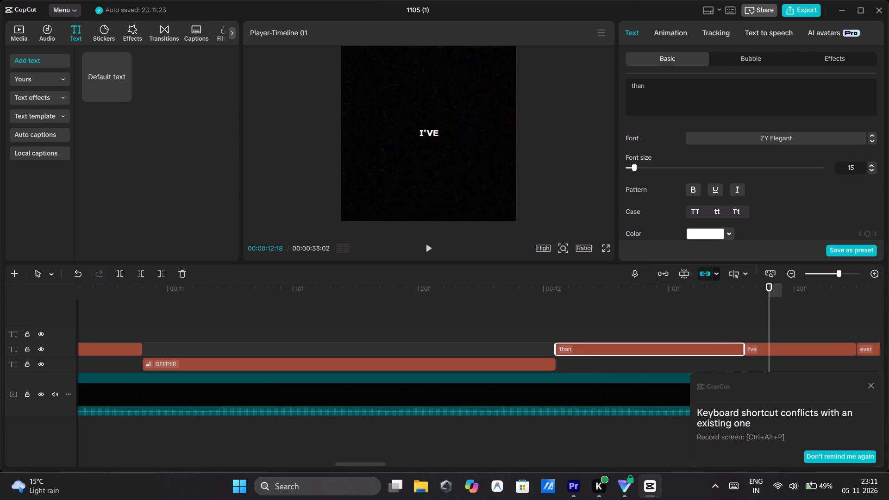
pyautogui.click(426, 132)
pyautogui.hscroll(-2, 628, 332)
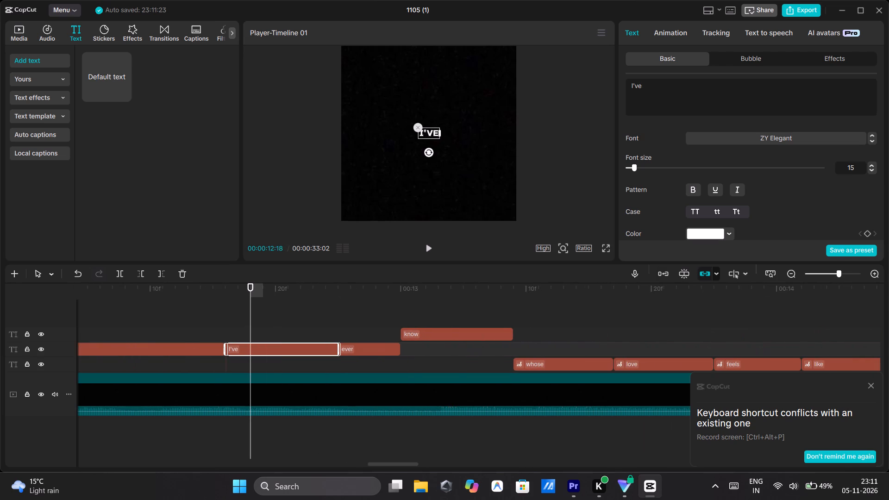
pyautogui.click(350, 310)
pyautogui.click(432, 135)
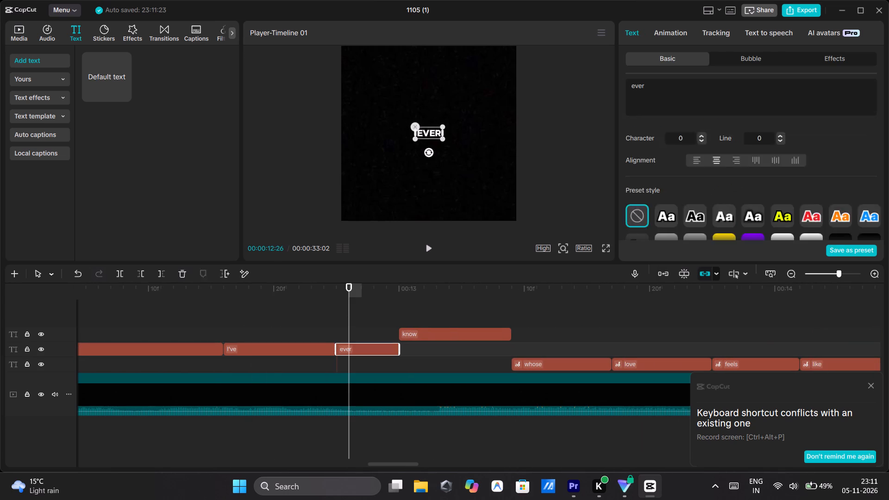
pyautogui.click(441, 137)
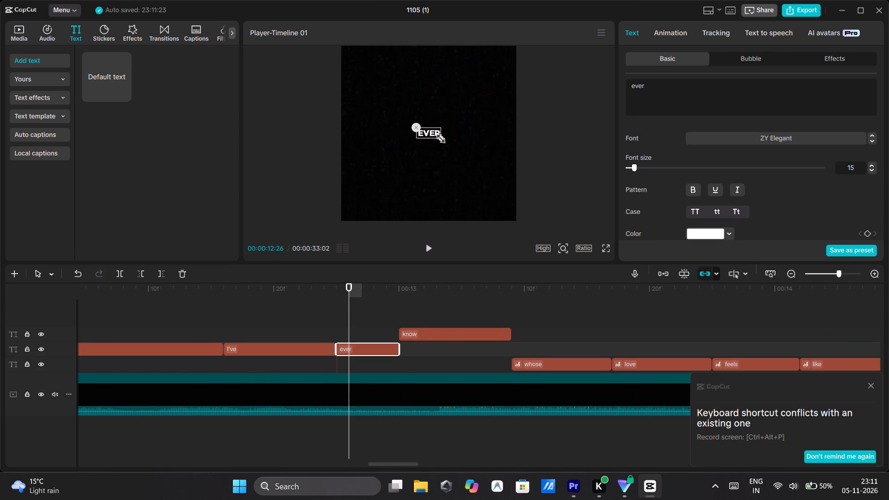
# Scale down the "know" text at 00:00:13:02 slightly, keeping it centred in the frame.
pyautogui.click(423, 322)
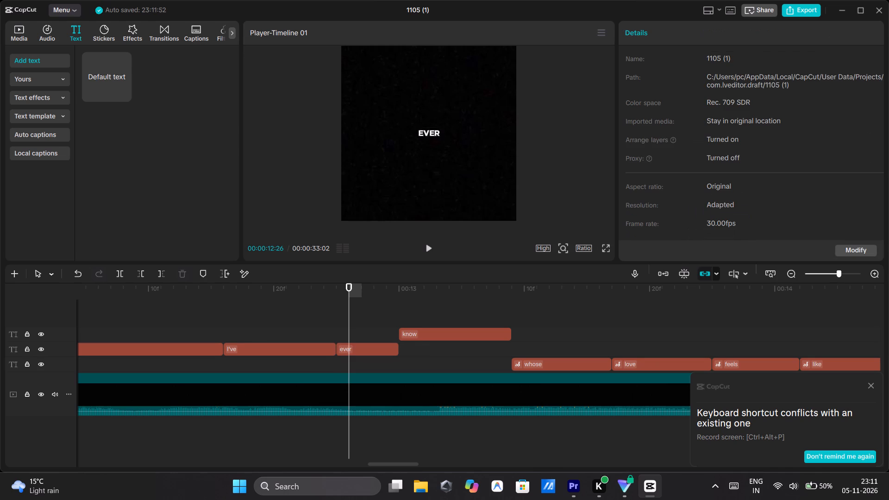
pyautogui.click(431, 135)
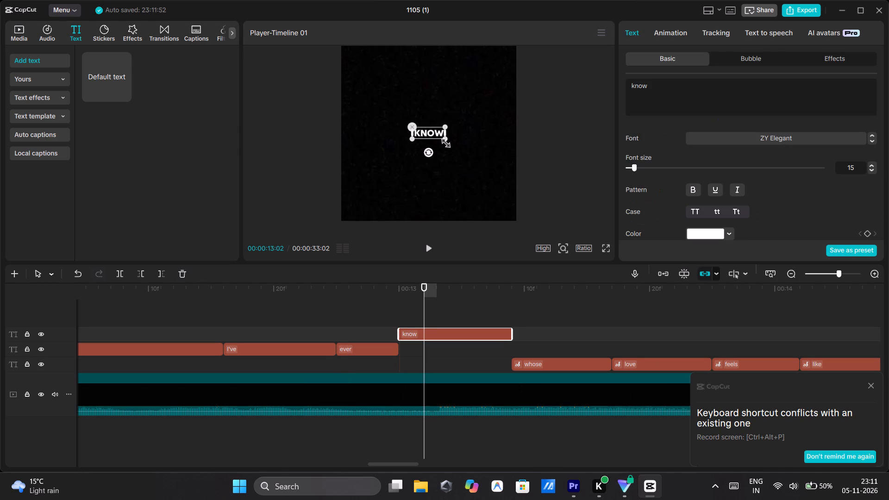
pyautogui.click(443, 141)
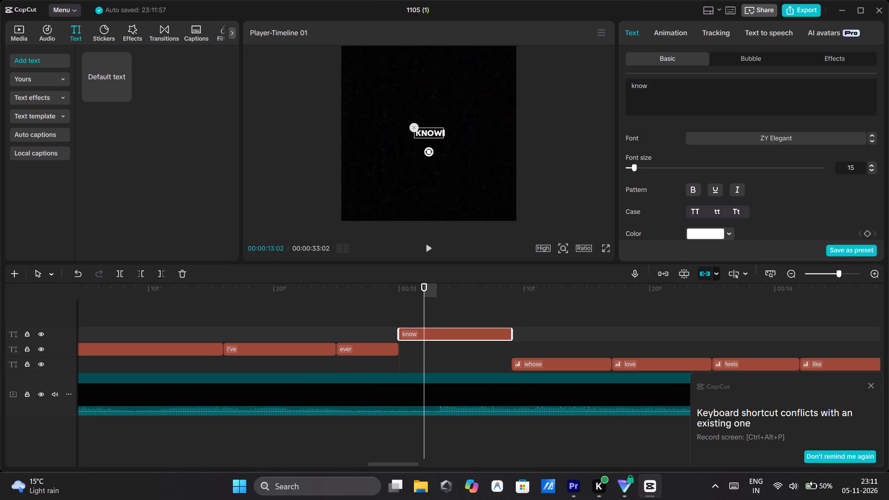
# Scale down the "love" lyric at 00:00:13:17 with the change applied to all main lyrics.
pyautogui.moveTo(425, 306); pyautogui.dragTo(519, 312)
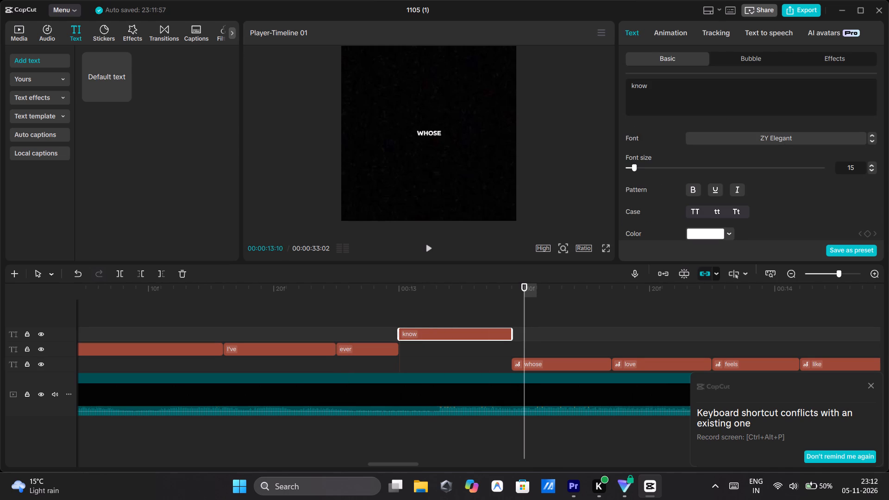
pyautogui.click(428, 131)
pyautogui.moveTo(526, 318); pyautogui.dragTo(617, 325)
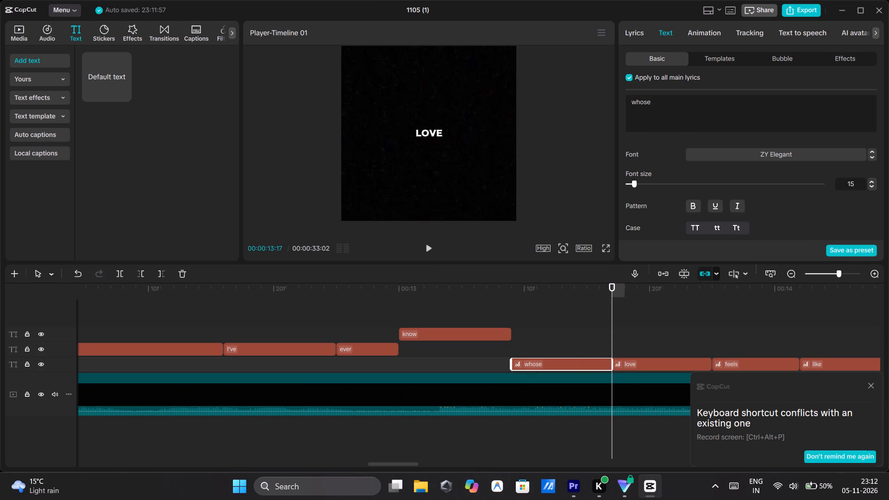
pyautogui.click(417, 128)
pyautogui.moveTo(449, 140); pyautogui.dragTo(441, 135)
# Step through the "feels", "like", "a" and "rodeo" clips to check each word's size and position.
pyautogui.hscroll(-1, 561, 324)
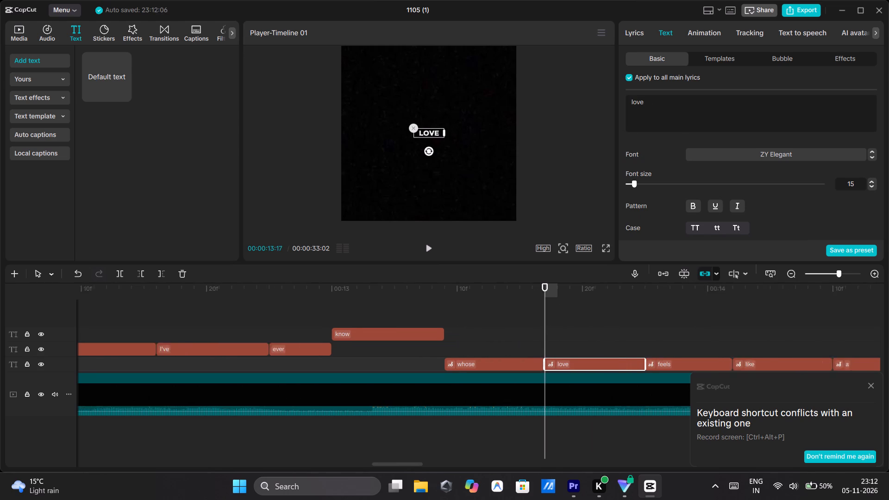
pyautogui.hscroll(-1, 561, 324)
pyautogui.click(545, 314)
pyautogui.click(562, 317)
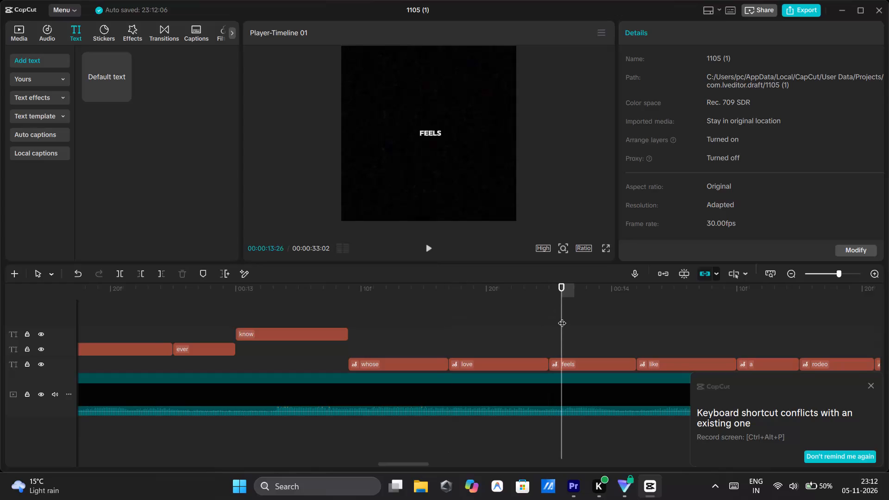
pyautogui.click(655, 333)
pyautogui.hscroll(-2, 655, 333)
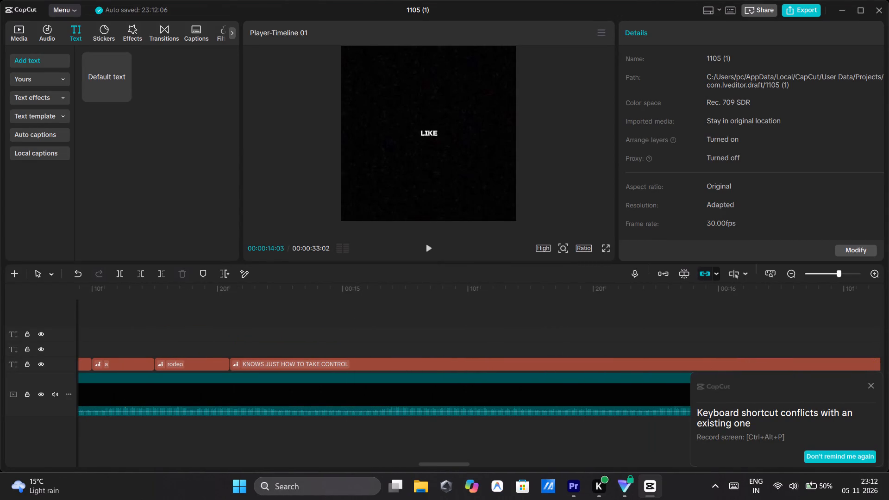
pyautogui.hscroll(2, 250, 295)
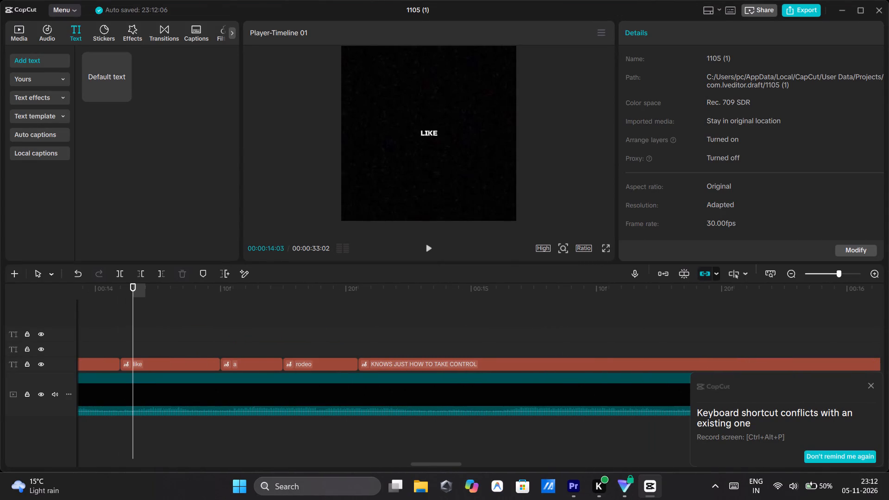
pyautogui.click(262, 312)
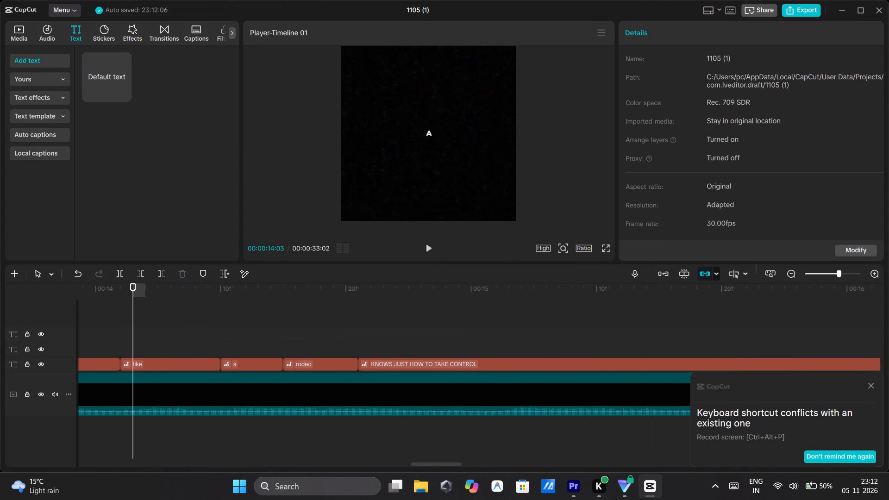
pyautogui.click(319, 326)
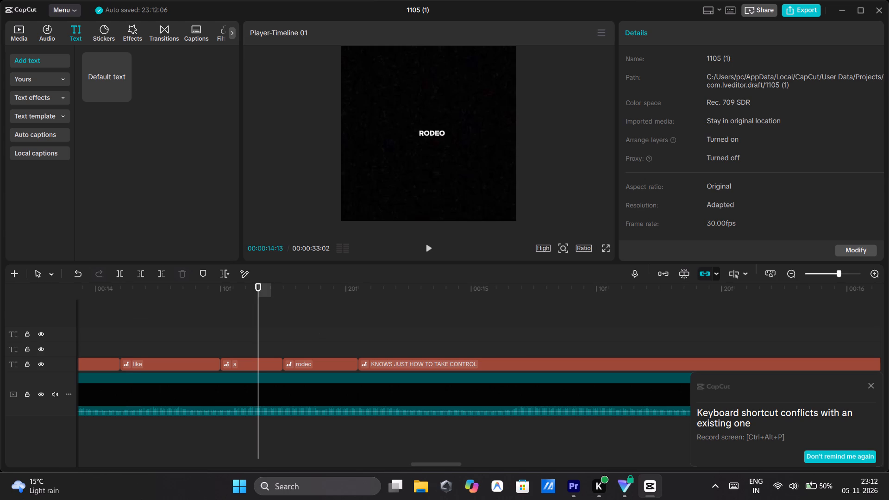
# Go back to the "ever" and "know" clips and play through "rodeo" to check the words against the audio.
pyautogui.rightClick(232, 314)
pyautogui.hscroll(1, 232, 314)
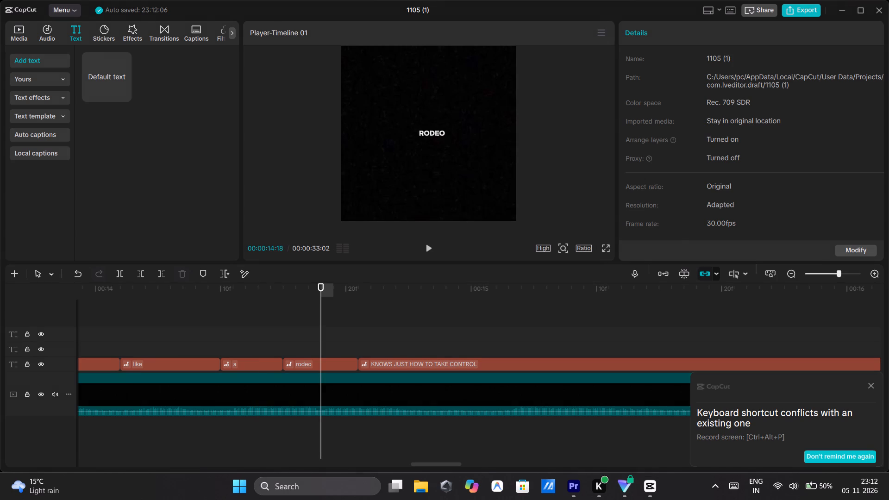
pyautogui.hscroll(1, 232, 314)
pyautogui.moveTo(232, 314); pyautogui.dragTo(219, 313)
pyautogui.hscroll(3, 219, 313)
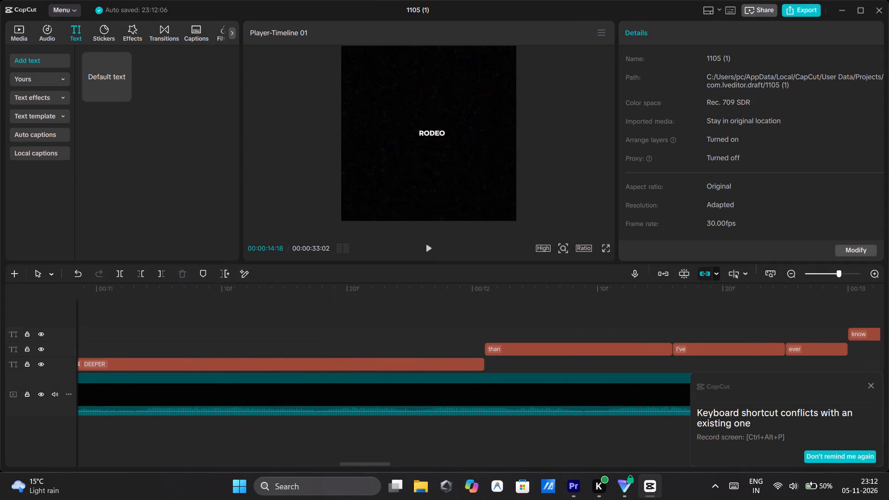
pyautogui.hscroll(-1, 369, 313)
pyautogui.click(502, 307)
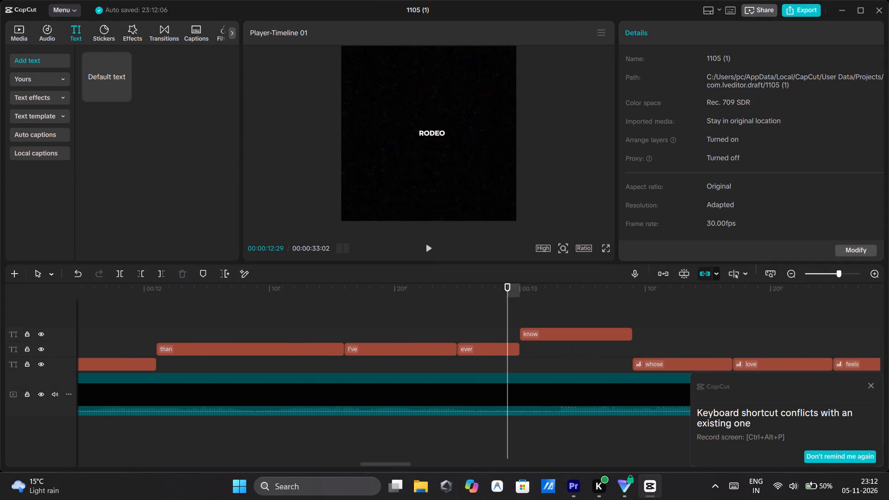
pyautogui.hscroll(-1, 502, 307)
pyautogui.hscroll(2, 335, 319)
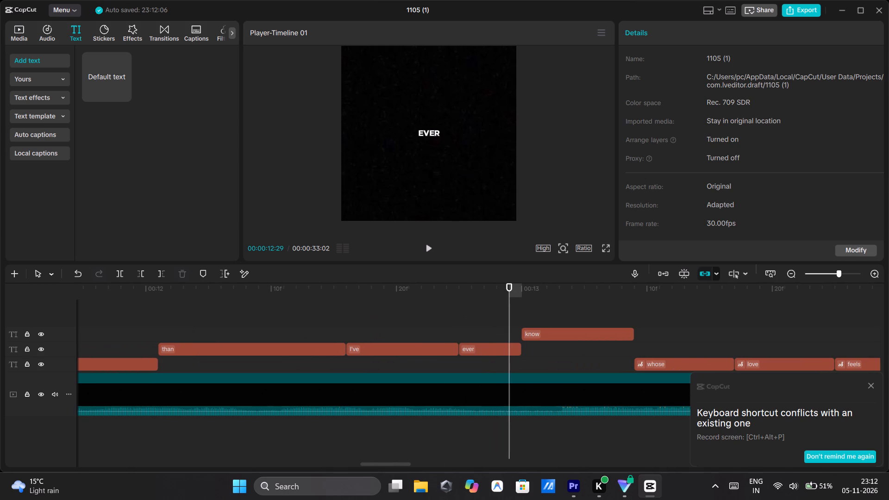
pyautogui.hscroll(-1, 465, 322)
pyautogui.click(443, 311)
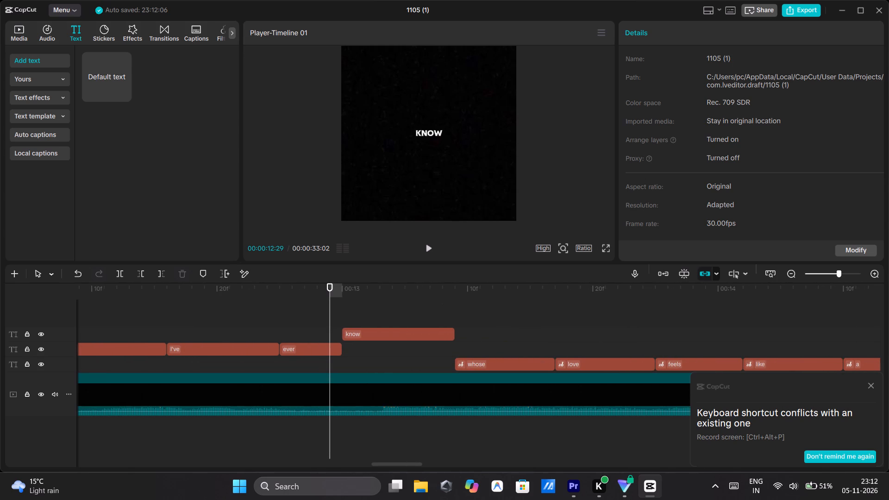
pyautogui.click(428, 248)
pyautogui.click(428, 248)
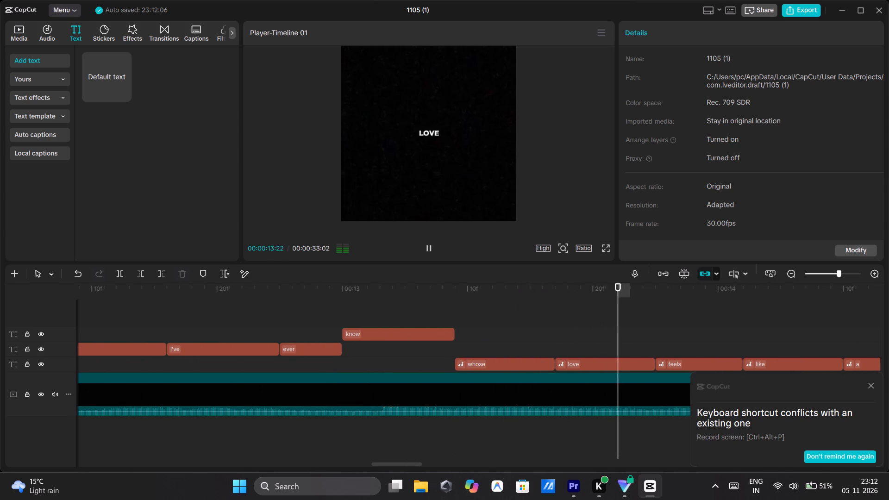
pyautogui.hscroll(-1, 550, 316)
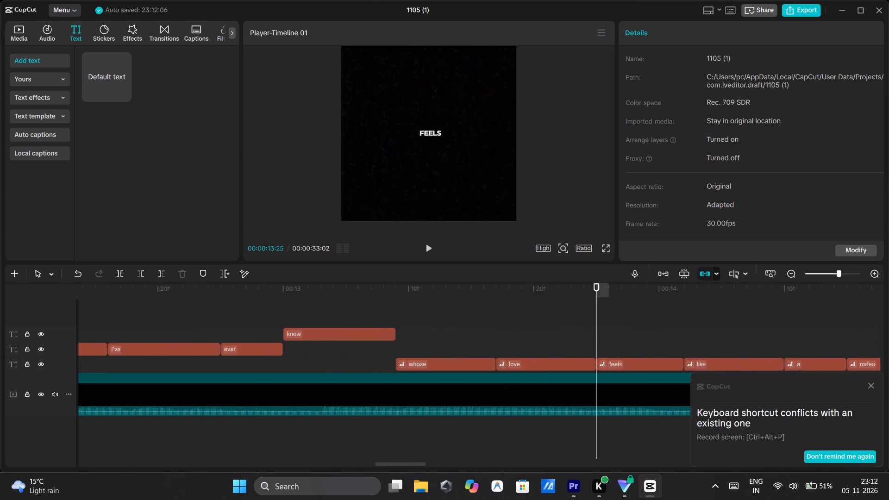
pyautogui.hscroll(-1, 550, 316)
pyautogui.click(426, 245)
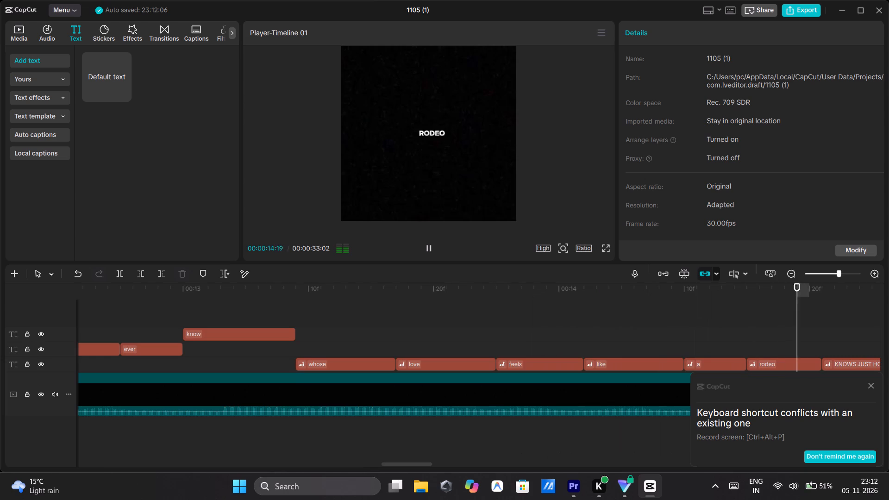
pyautogui.click(426, 245)
# Replay the lyrics from the end of "DEEPER" and again from "know" past "rodeo" to check their timing.
pyautogui.hscroll(3, 255, 342)
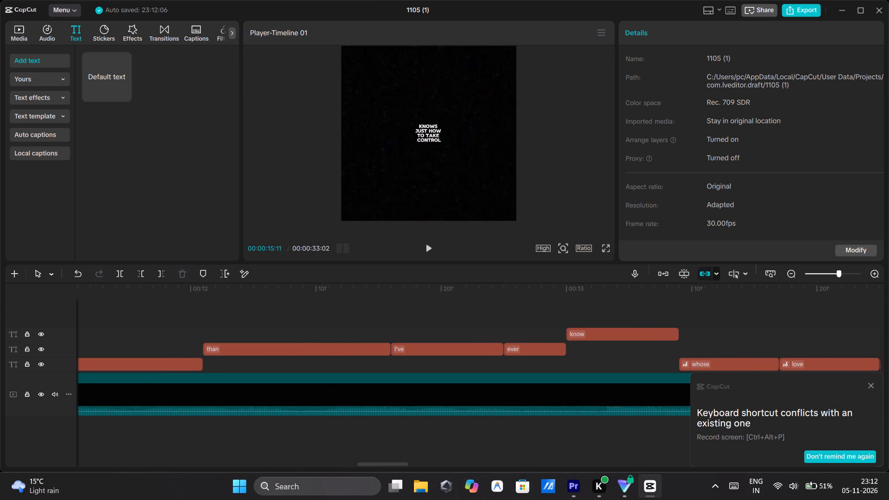
pyautogui.hscroll(1, 203, 329)
pyautogui.click(231, 314)
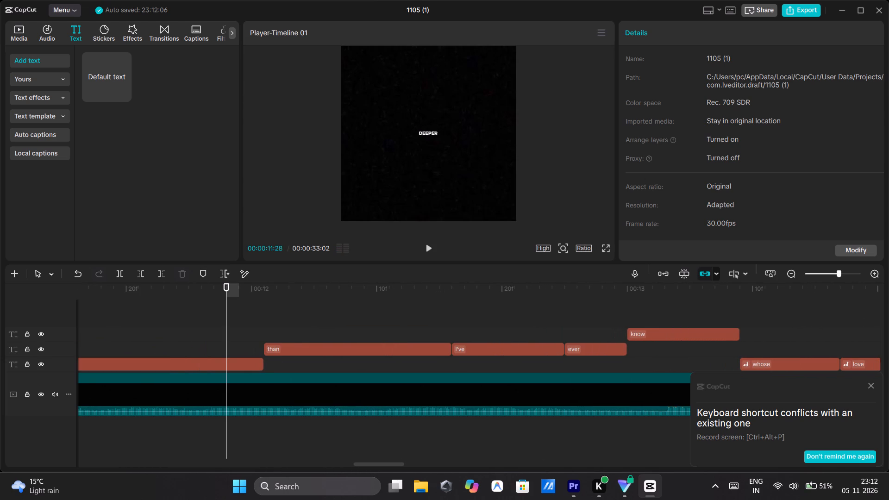
pyautogui.click(428, 247)
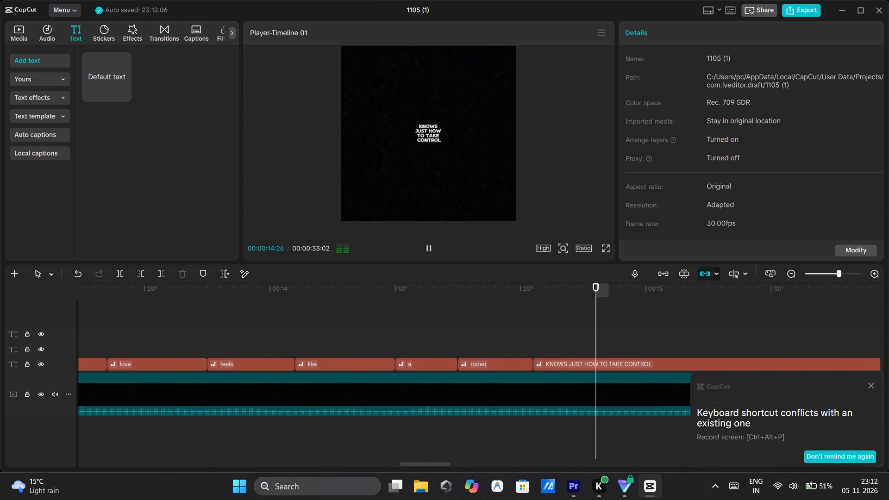
pyautogui.click(428, 247)
pyautogui.hscroll(1, 320, 333)
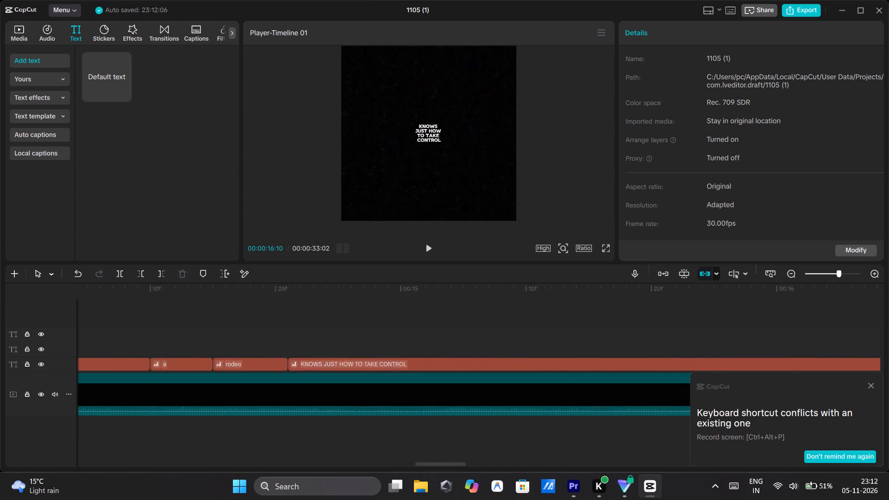
pyautogui.hscroll(2, 320, 333)
pyautogui.click(289, 308)
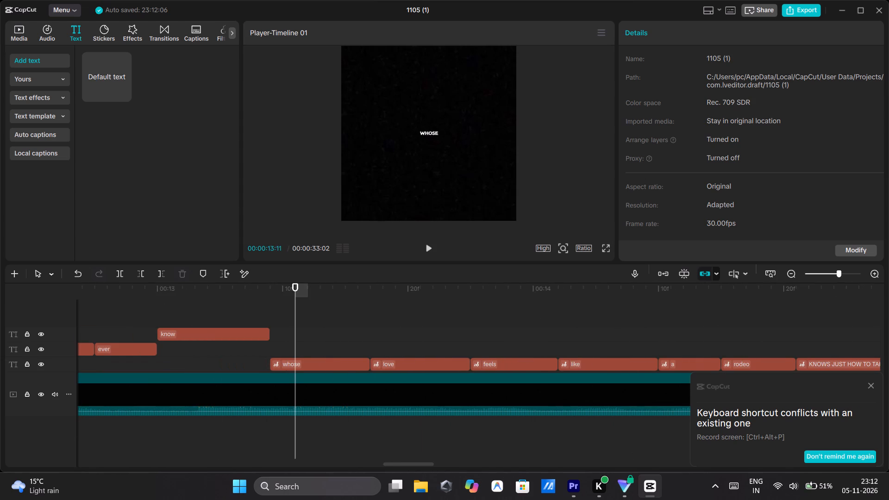
pyautogui.click(203, 301)
pyautogui.click(430, 250)
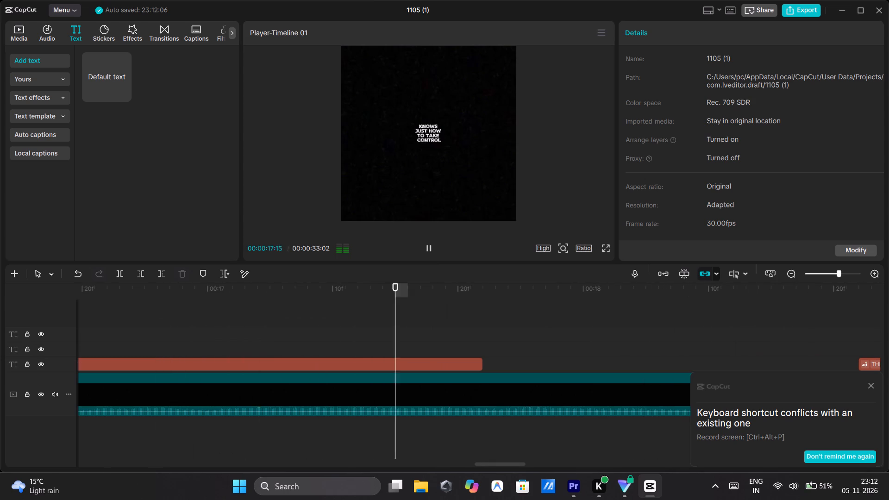
pyautogui.click(430, 250)
# Shorten the "KNOWS JUST HOW TO TAKE CONTROL" lyric text to "KNOWS".
pyautogui.hscroll(1, 309, 354)
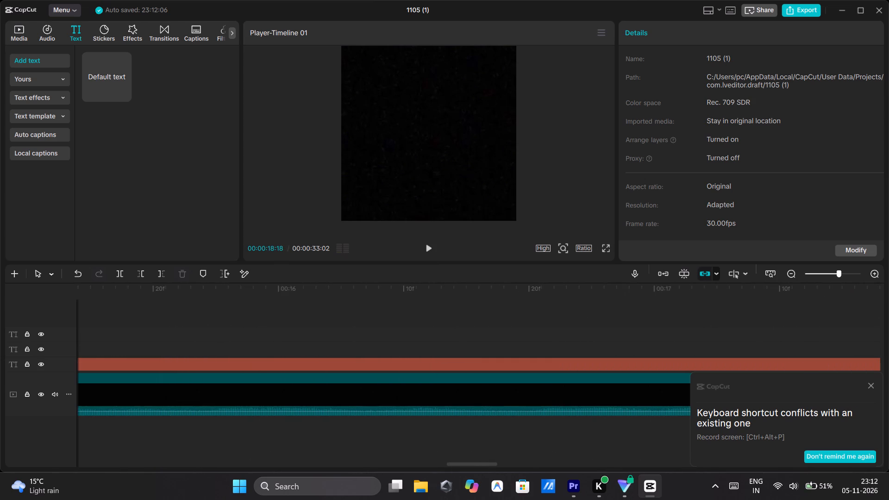
pyautogui.hscroll(2, 309, 354)
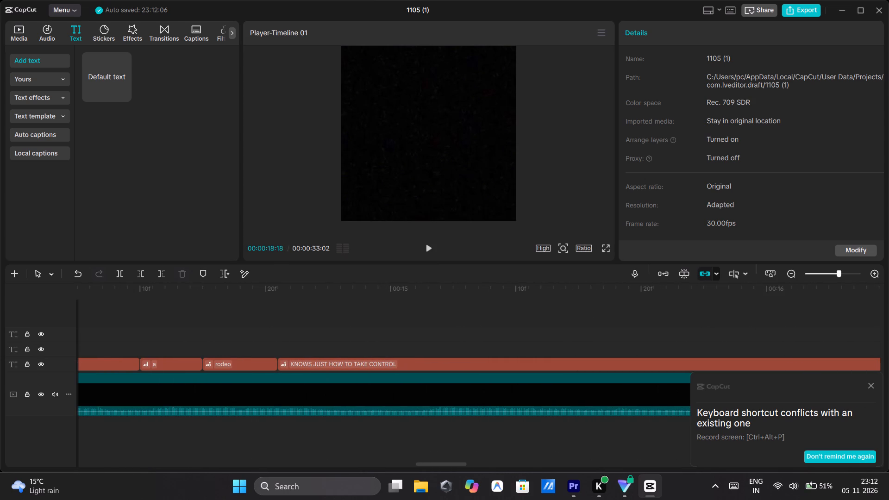
pyautogui.click(334, 357)
pyautogui.click(308, 357)
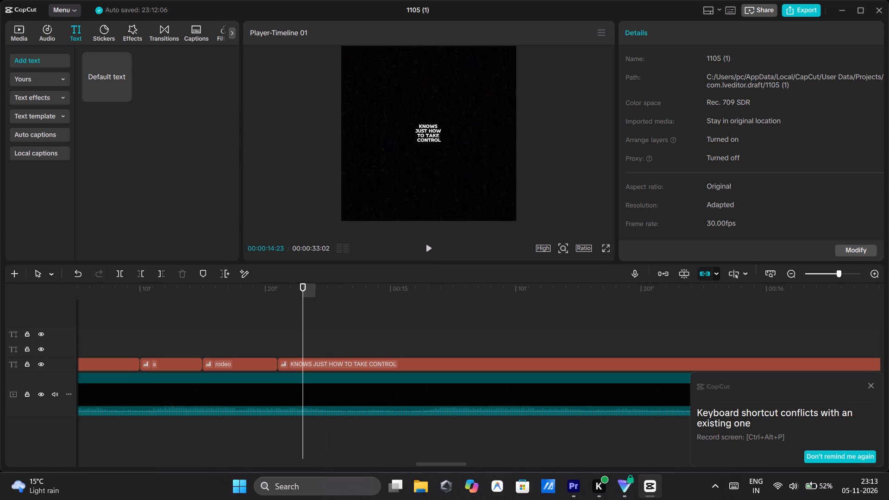
pyautogui.click(315, 373)
pyautogui.click(313, 364)
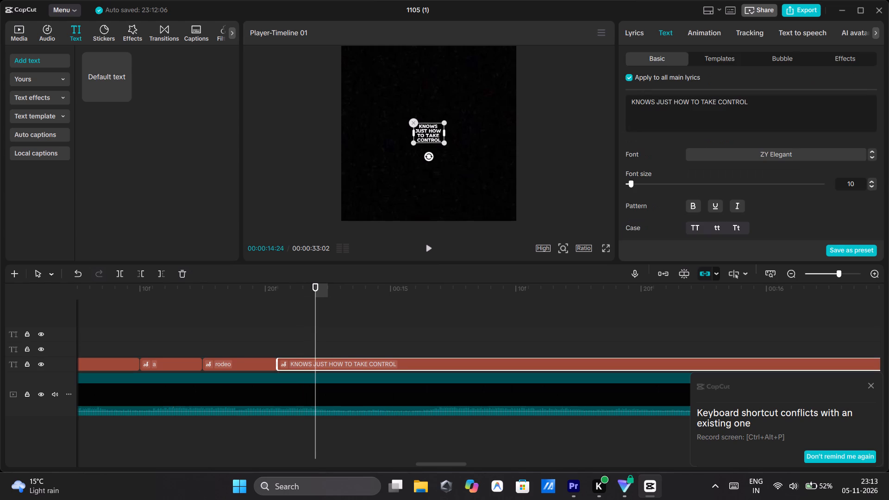
pyautogui.click(759, 92)
pyautogui.click(753, 97)
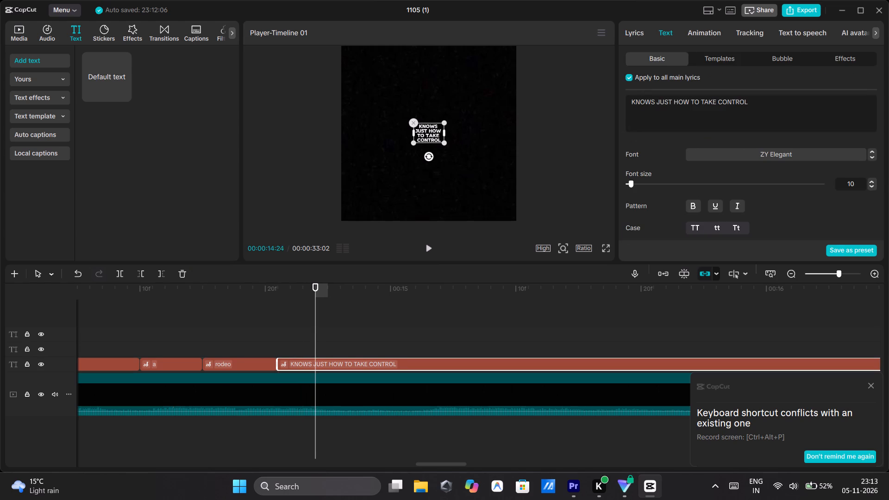
pyautogui.click(753, 103)
pyautogui.press('BackSpace')
pyautogui.press('BackSpace')
pyautogui.press('BackSpace')
pyautogui.press('BackSpace')
pyautogui.press('BackSpace')
pyautogui.press('BackSpace')
pyautogui.press('BackSpace')
pyautogui.press('BackSpace')
pyautogui.press('BackSpace')
pyautogui.press('BackSpace')
pyautogui.press('BackSpace')
pyautogui.press('BackSpace')
pyautogui.press('BackSpace')
pyautogui.press('BackSpace')
pyautogui.press('BackSpace')
pyautogui.press('BackSpace')
pyautogui.press('BackSpace')
pyautogui.press('BackSpace')
pyautogui.press('BackSpace')
pyautogui.press('BackSpace')
pyautogui.press('BackSpace')
pyautogui.press('BackSpace')
pyautogui.press('BackSpace')
pyautogui.press('BackSpace')
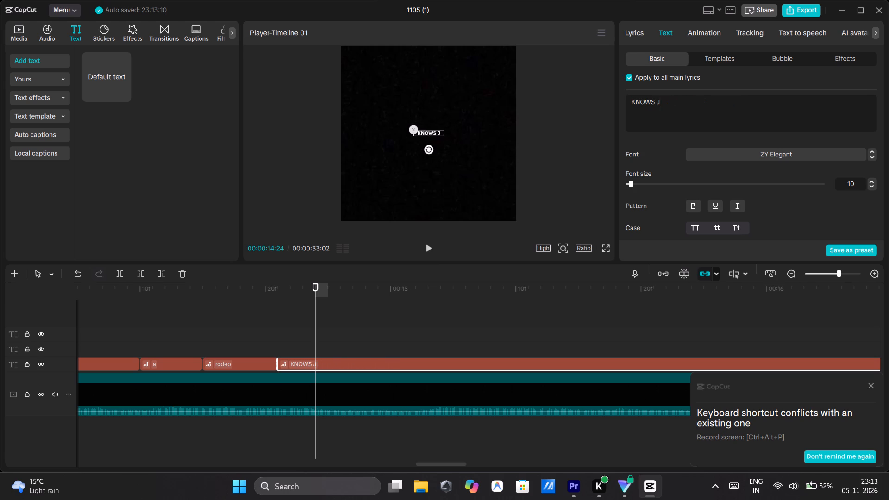
# Split the "KNOWS" lyric at 00:00:14:27 and change the second part's text to "just".
pyautogui.moveTo(318, 303); pyautogui.dragTo(337, 303)
pyautogui.moveTo(337, 303); pyautogui.dragTo(359, 307)
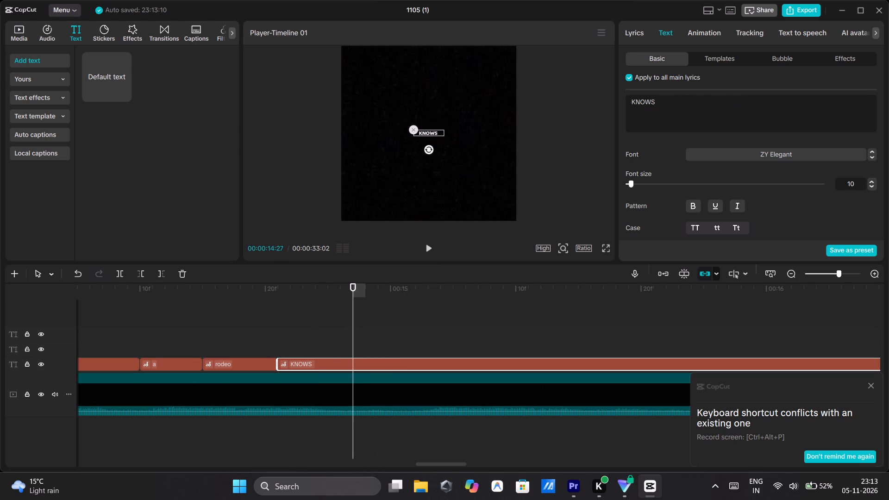
pyautogui.hotkey('ctrl', 'b')
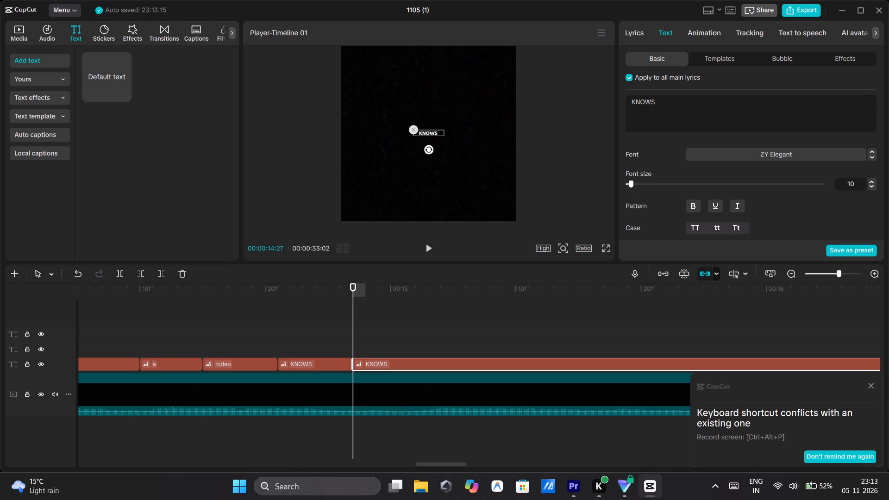
pyautogui.click(676, 100)
pyautogui.press('BackSpace')
pyautogui.press('BackSpace')
pyautogui.press('BackSpace')
pyautogui.press('BackSpace')
pyautogui.press('BackSpace')
pyautogui.press('BackSpace')
pyautogui.press('BackSpace')
pyautogui.press('BackSpace')
pyautogui.press('BackSpace')
pyautogui.press('BackSpace')
pyautogui.press('BackSpace')
pyautogui.press('BackSpace')
pyautogui.press('BackSpace')
pyautogui.press('BackSpace')
pyautogui.press('BackSpace')
pyautogui.press('BackSpace')
pyautogui.press('BackSpace')
pyautogui.press('BackSpace')
pyautogui.press('BackSpace')
pyautogui.press('BackSpace')
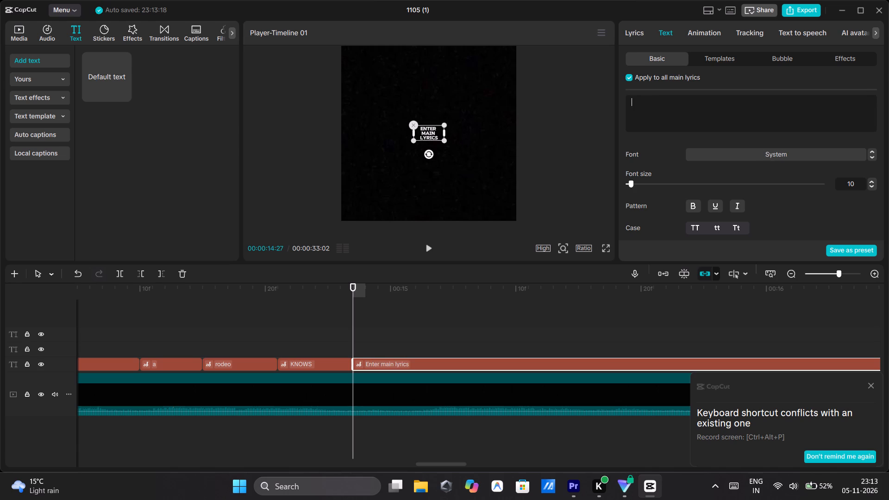
pyautogui.write('just')
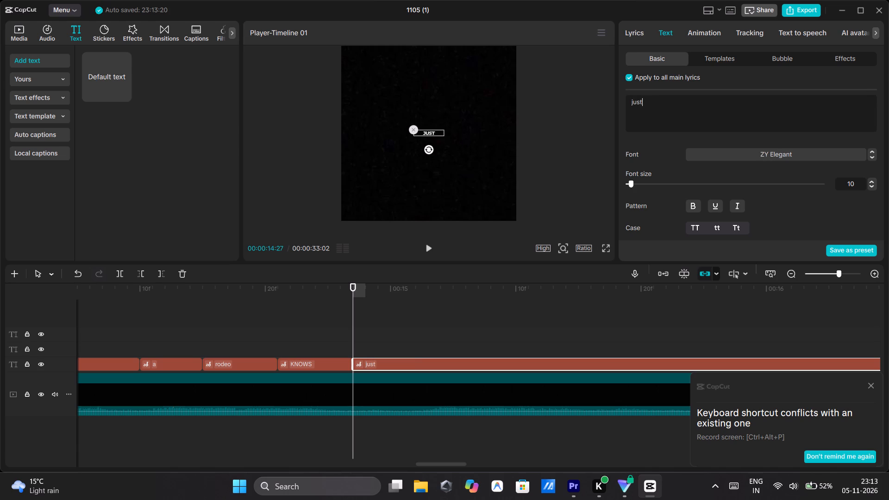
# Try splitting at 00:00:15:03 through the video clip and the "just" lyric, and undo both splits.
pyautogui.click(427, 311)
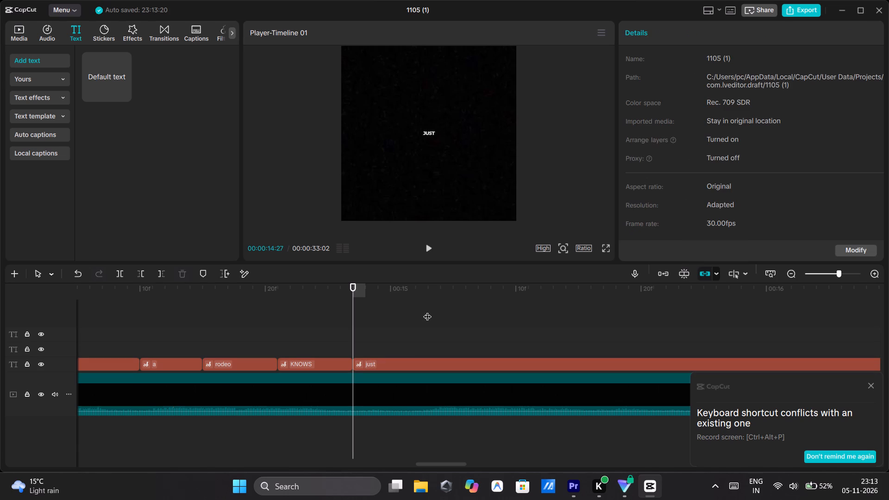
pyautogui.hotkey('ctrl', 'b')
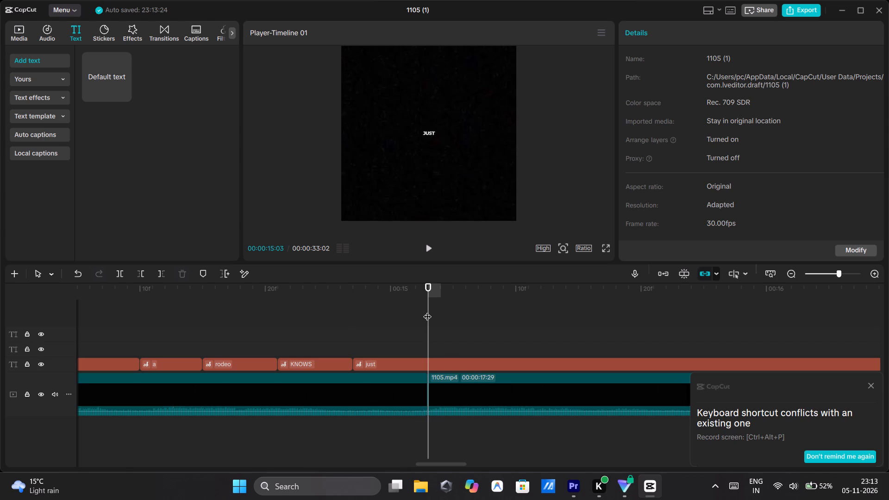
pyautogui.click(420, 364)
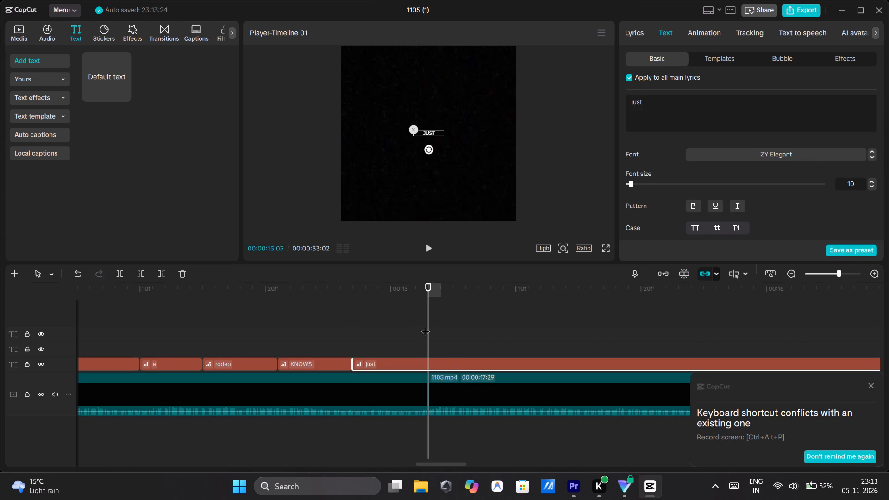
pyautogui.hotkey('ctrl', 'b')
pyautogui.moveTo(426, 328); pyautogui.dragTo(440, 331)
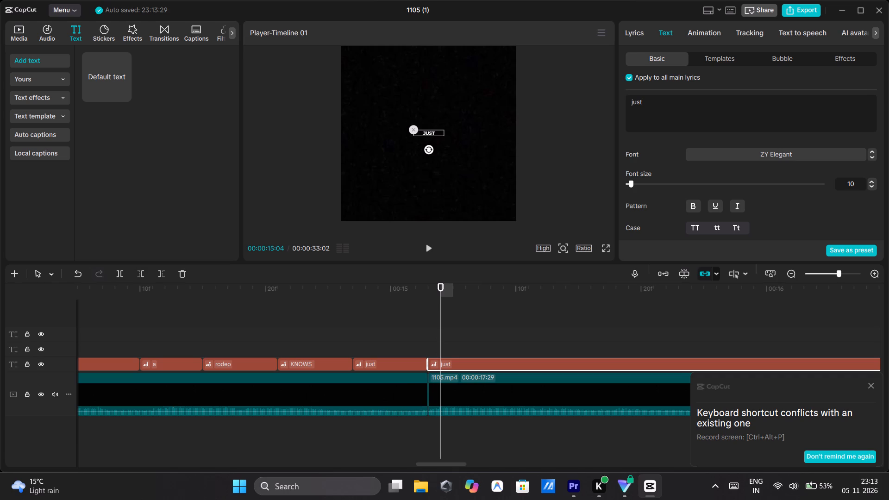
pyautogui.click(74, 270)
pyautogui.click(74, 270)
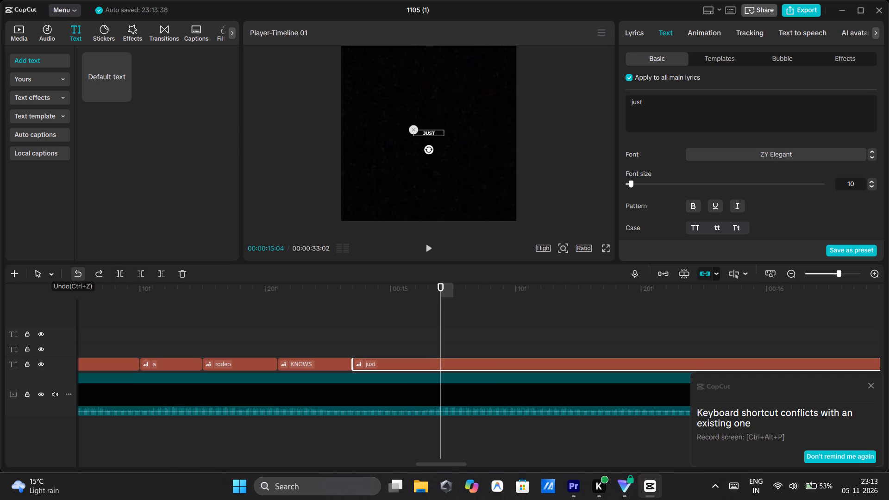
# Split only the "just" lyric at 00:00:15:03 and change the second part's text to "how".
pyautogui.click(413, 319)
pyautogui.moveTo(417, 319); pyautogui.dragTo(424, 321)
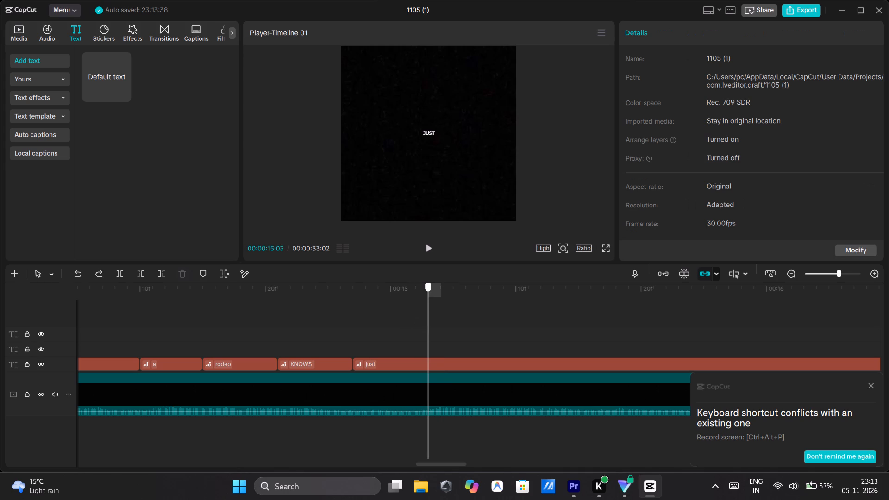
pyautogui.click(415, 359)
pyautogui.hotkey('ctrl', 'b')
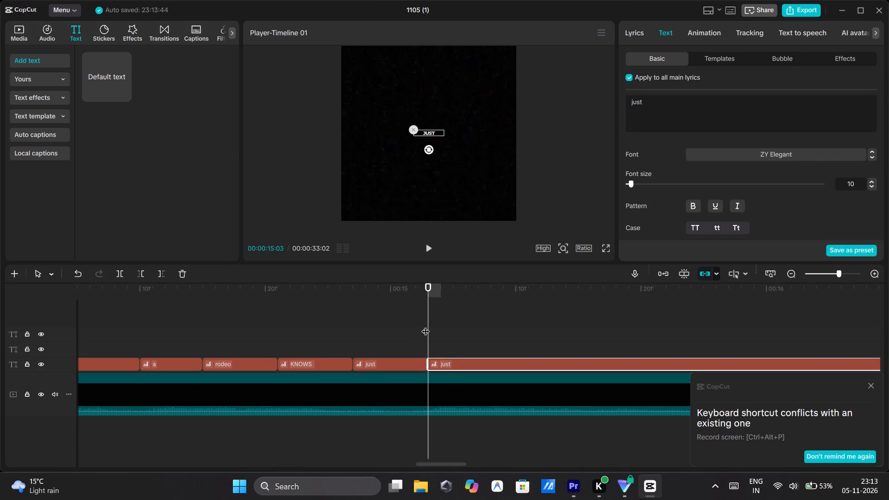
pyautogui.click(687, 111)
pyautogui.press('BackSpace')
pyautogui.press('BackSpace')
pyautogui.press('BackSpace')
pyautogui.press('BackSpace')
pyautogui.press('BackSpace')
pyautogui.press('BackSpace')
pyautogui.press('BackSpace')
pyautogui.press('BackSpace')
pyautogui.press('BackSpace')
pyautogui.press('BackSpace')
pyautogui.press('BackSpace')
pyautogui.press('BackSpace')
pyautogui.write('how')
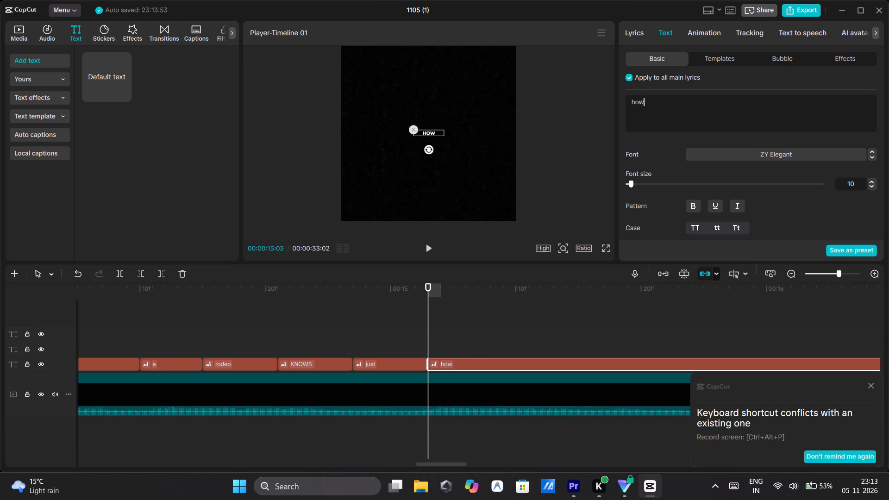
# Scale up the "how" lyric in the preview in two passes, with the change applied to all main lyrics.
pyautogui.keyDown('ctrl'); pyautogui.scroll(1, 447, 135); pyautogui.keyUp('ctrl')
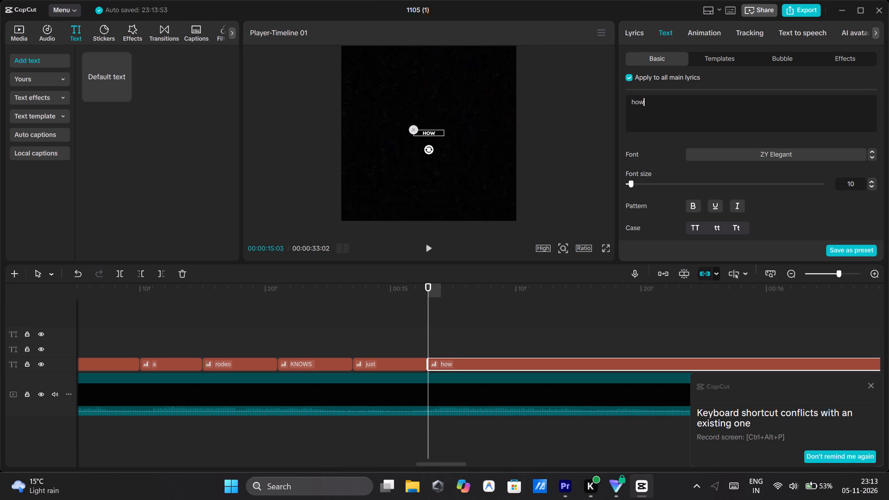
pyautogui.keyDown('ctrl'); pyautogui.scroll(5, 447, 135); pyautogui.keyUp('ctrl')
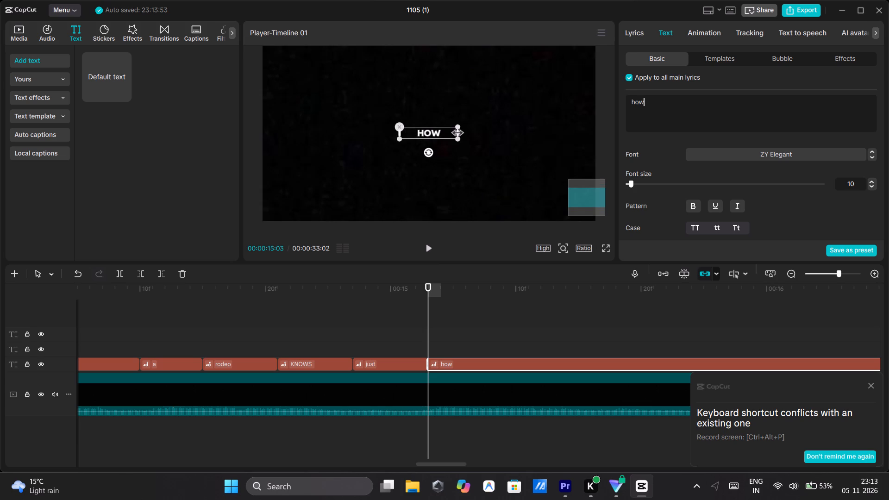
pyautogui.moveTo(457, 137); pyautogui.dragTo(463, 146)
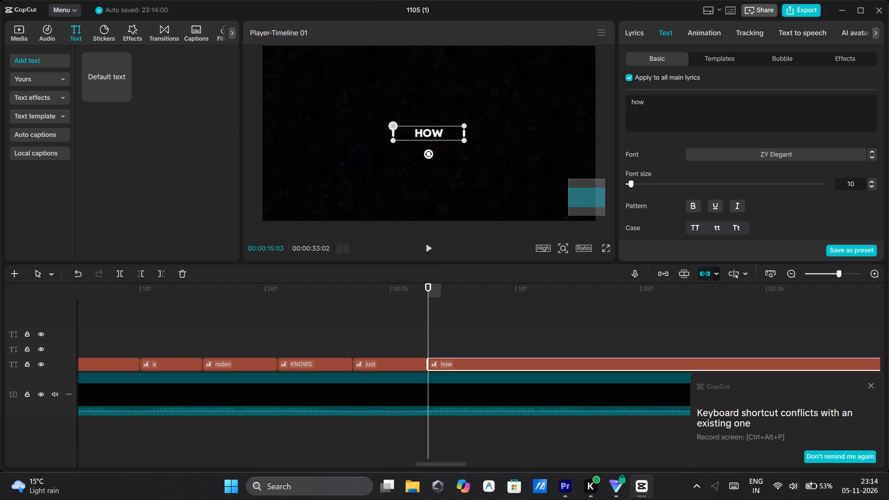
pyautogui.keyDown('ctrl'); pyautogui.scroll(-9, 468, 154); pyautogui.keyUp('ctrl')
pyautogui.scroll(2, 432, 137)
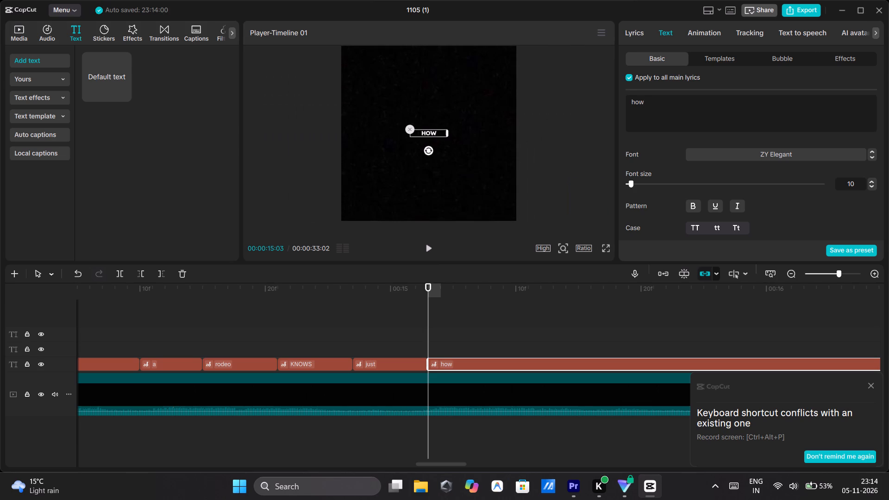
pyautogui.keyDown('ctrl'); pyautogui.scroll(3, 441, 134); pyautogui.keyUp('ctrl')
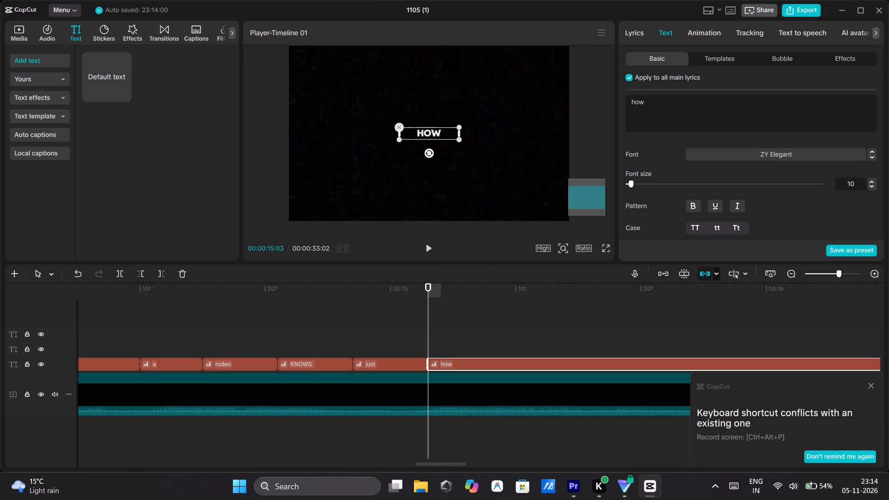
pyautogui.moveTo(457, 139); pyautogui.dragTo(462, 144)
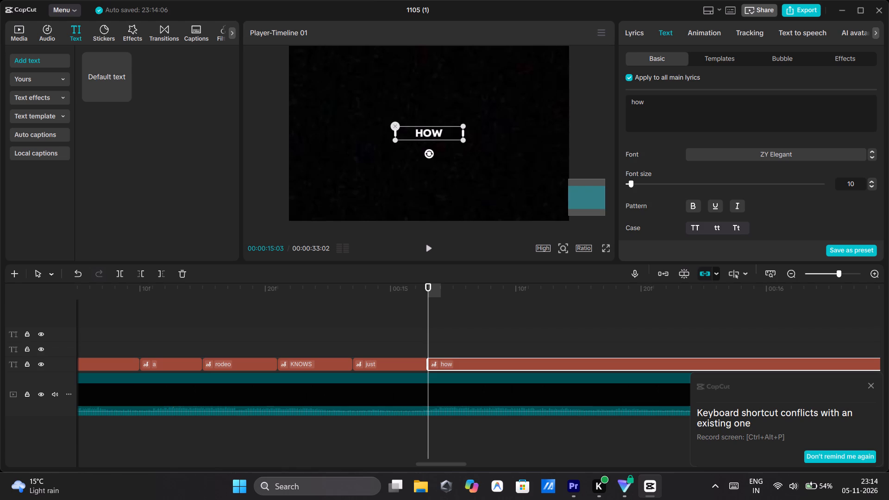
pyautogui.hscroll(1, 401, 184)
pyautogui.keyDown('ctrl'); pyautogui.scroll(-4, 451, 172); pyautogui.keyUp('ctrl')
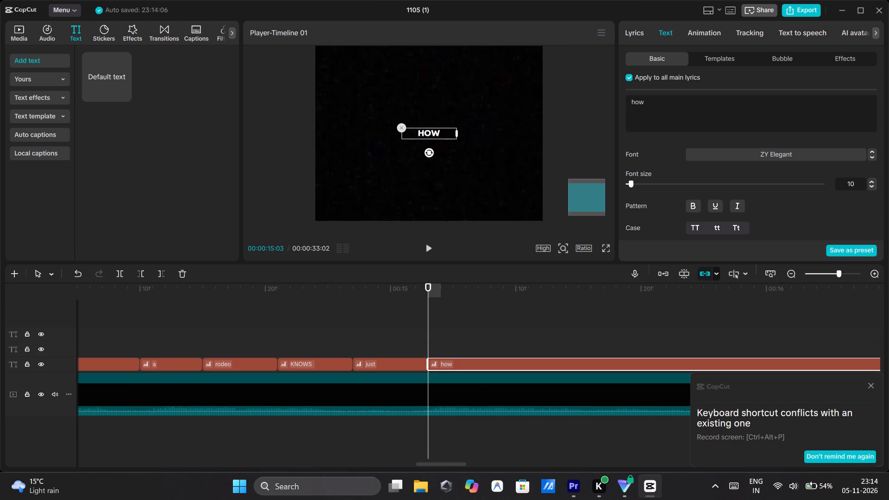
pyautogui.keyDown('ctrl'); pyautogui.scroll(-3, 451, 172); pyautogui.keyUp('ctrl')
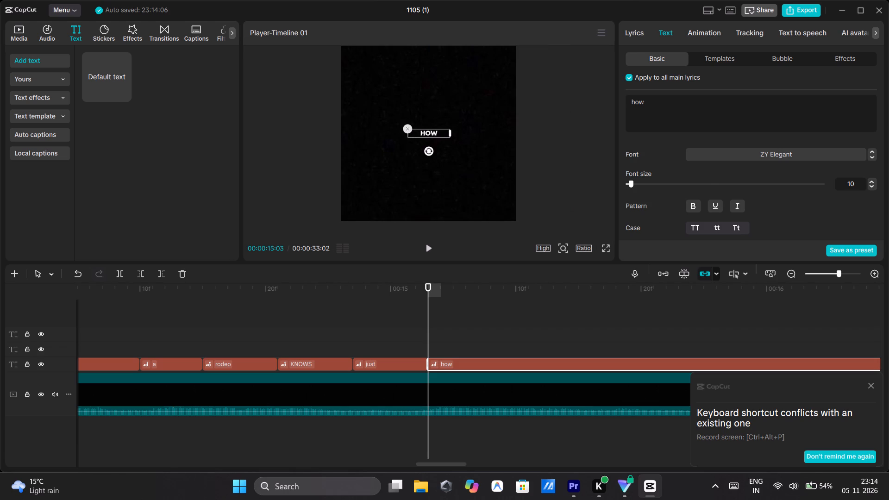
# Go back to the "love" lyric at 00:00:13:18 and scale it down slightly, with the change applied to all main lyrics.
pyautogui.click(404, 314)
pyautogui.click(312, 345)
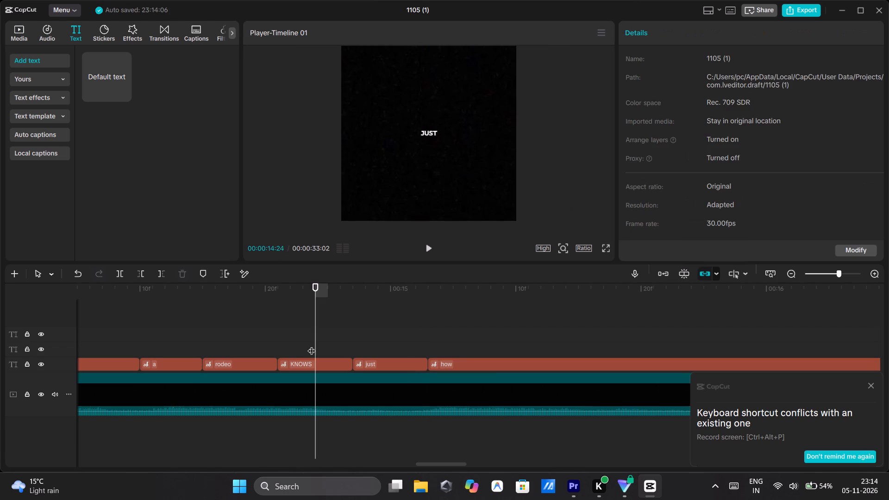
pyautogui.moveTo(312, 345); pyautogui.dragTo(766, 303)
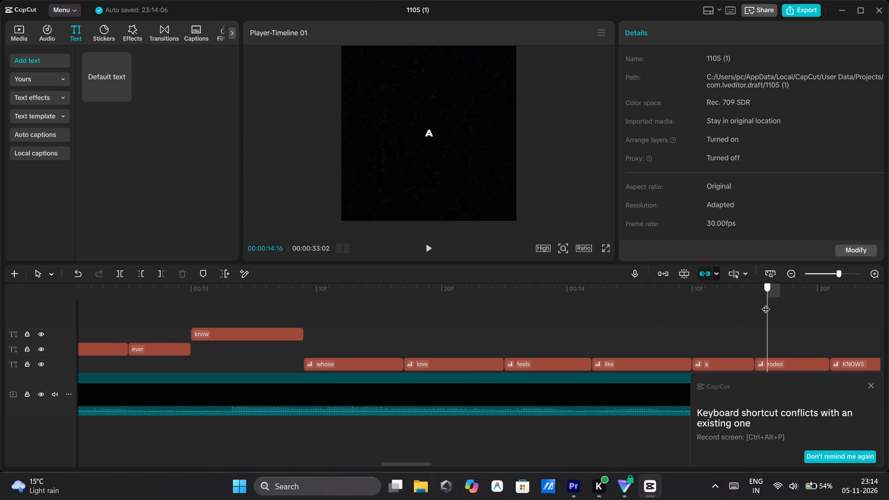
pyautogui.moveTo(766, 303); pyautogui.dragTo(548, 290)
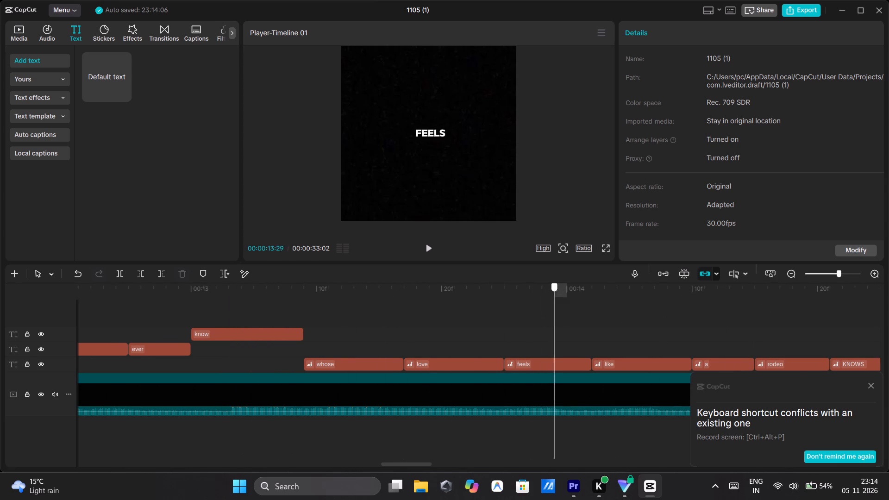
pyautogui.moveTo(548, 290); pyautogui.dragTo(419, 304)
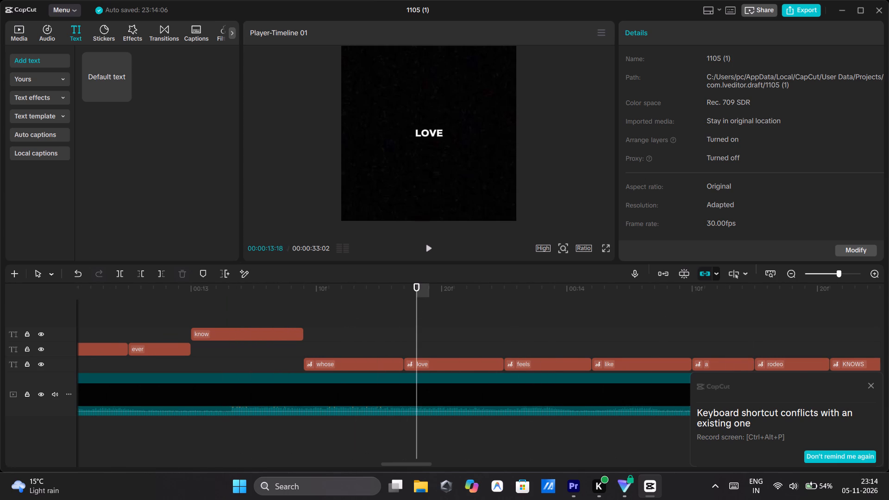
pyautogui.click(428, 135)
pyautogui.moveTo(448, 144); pyautogui.dragTo(442, 139)
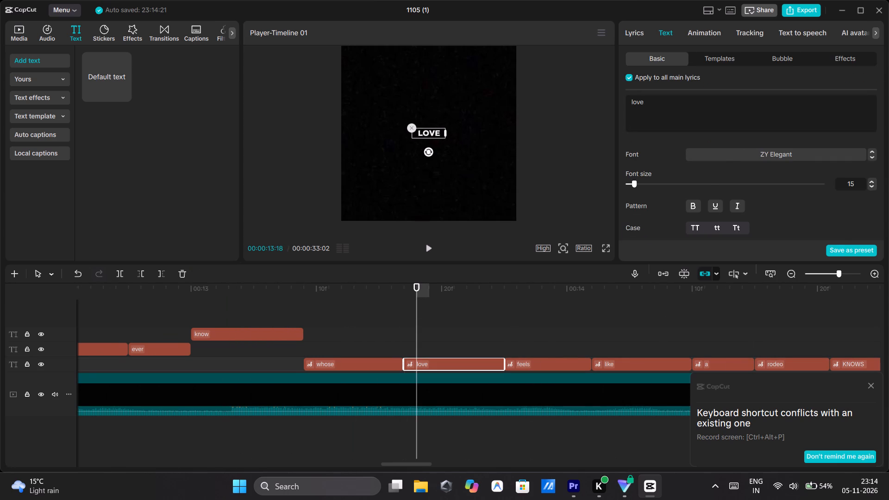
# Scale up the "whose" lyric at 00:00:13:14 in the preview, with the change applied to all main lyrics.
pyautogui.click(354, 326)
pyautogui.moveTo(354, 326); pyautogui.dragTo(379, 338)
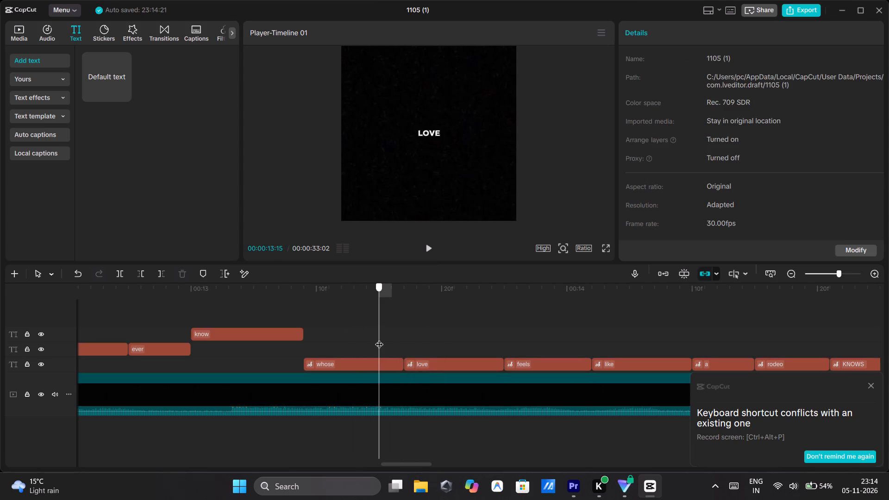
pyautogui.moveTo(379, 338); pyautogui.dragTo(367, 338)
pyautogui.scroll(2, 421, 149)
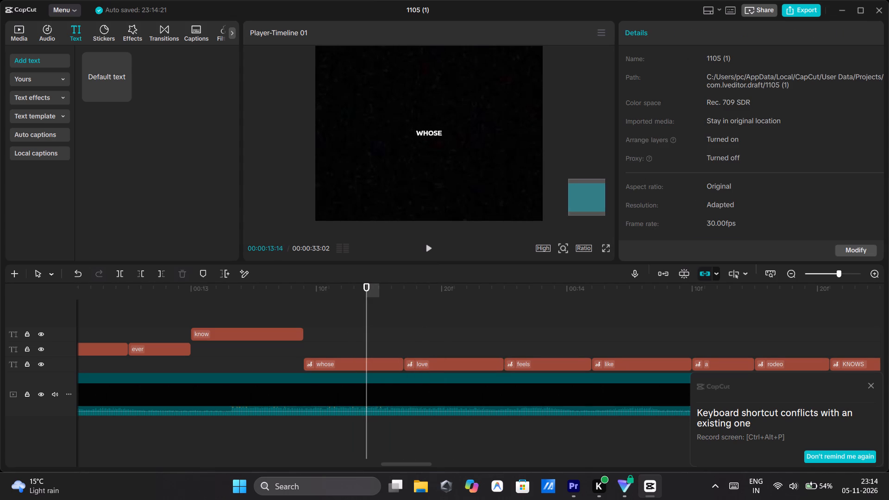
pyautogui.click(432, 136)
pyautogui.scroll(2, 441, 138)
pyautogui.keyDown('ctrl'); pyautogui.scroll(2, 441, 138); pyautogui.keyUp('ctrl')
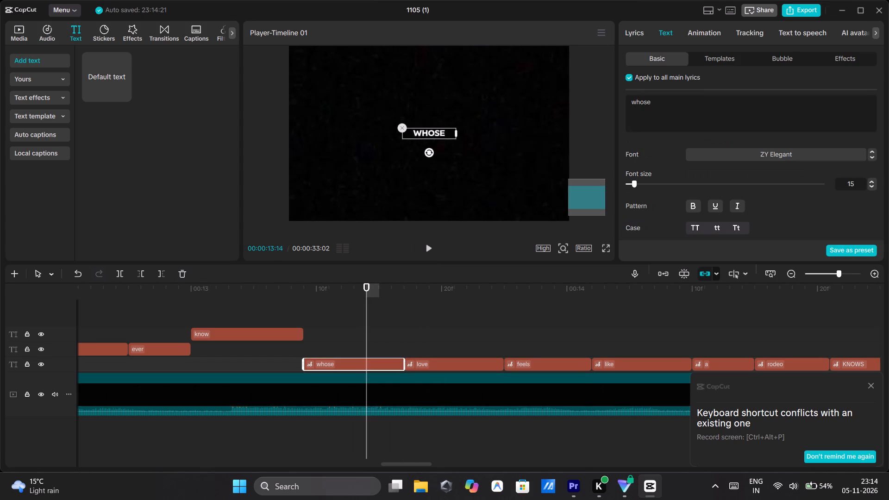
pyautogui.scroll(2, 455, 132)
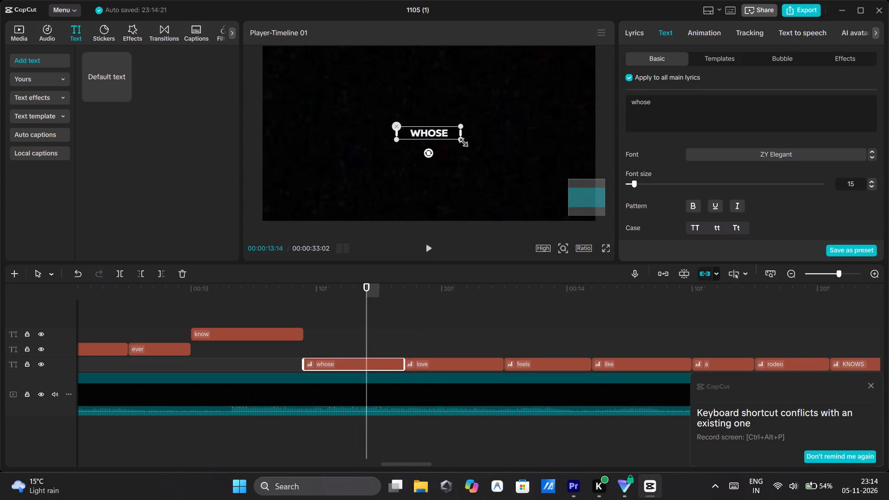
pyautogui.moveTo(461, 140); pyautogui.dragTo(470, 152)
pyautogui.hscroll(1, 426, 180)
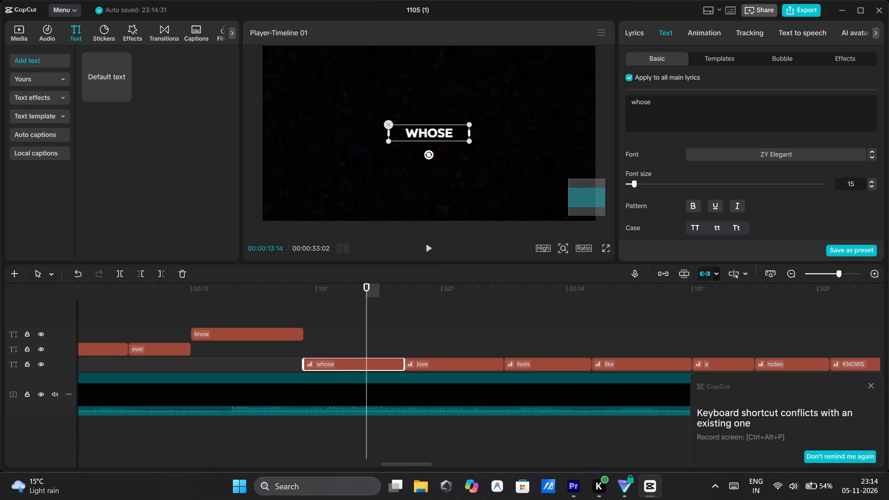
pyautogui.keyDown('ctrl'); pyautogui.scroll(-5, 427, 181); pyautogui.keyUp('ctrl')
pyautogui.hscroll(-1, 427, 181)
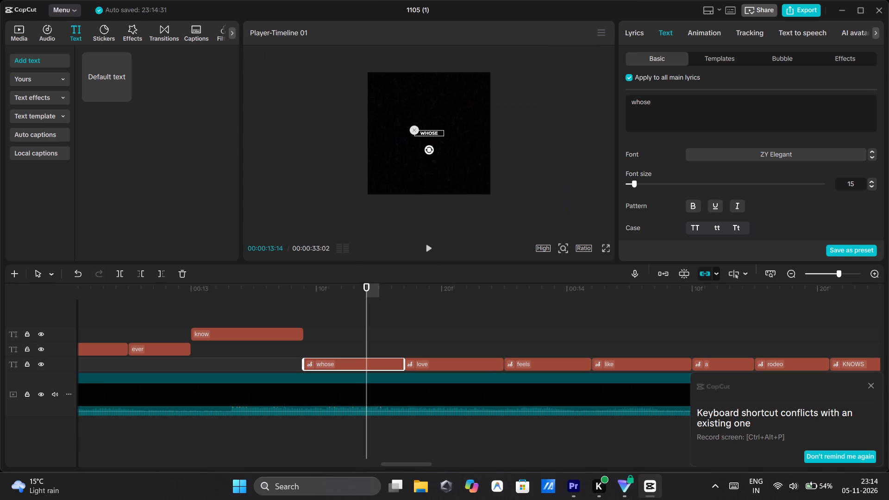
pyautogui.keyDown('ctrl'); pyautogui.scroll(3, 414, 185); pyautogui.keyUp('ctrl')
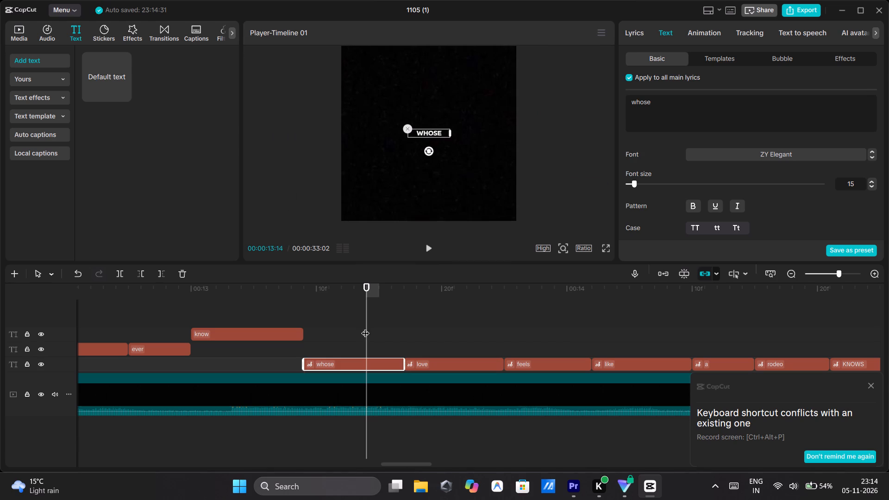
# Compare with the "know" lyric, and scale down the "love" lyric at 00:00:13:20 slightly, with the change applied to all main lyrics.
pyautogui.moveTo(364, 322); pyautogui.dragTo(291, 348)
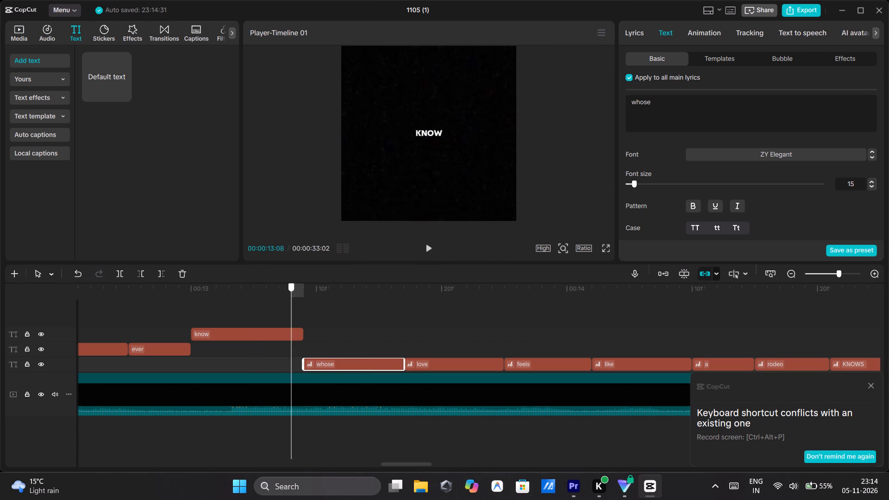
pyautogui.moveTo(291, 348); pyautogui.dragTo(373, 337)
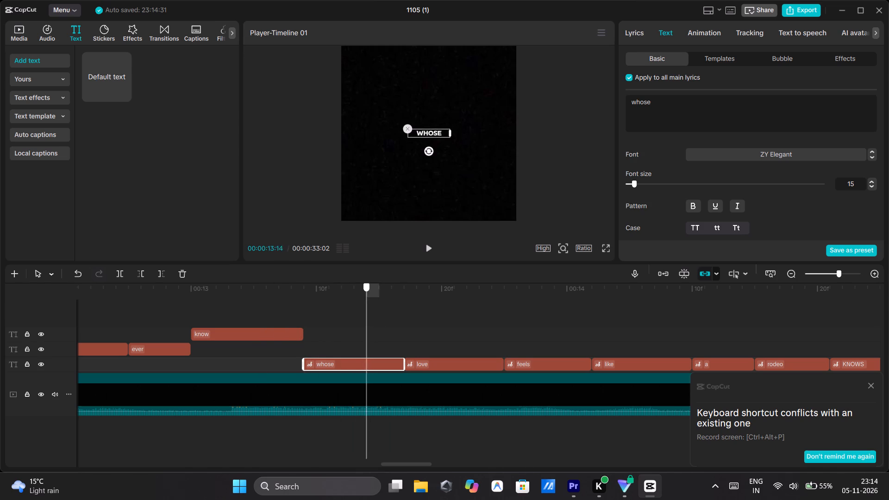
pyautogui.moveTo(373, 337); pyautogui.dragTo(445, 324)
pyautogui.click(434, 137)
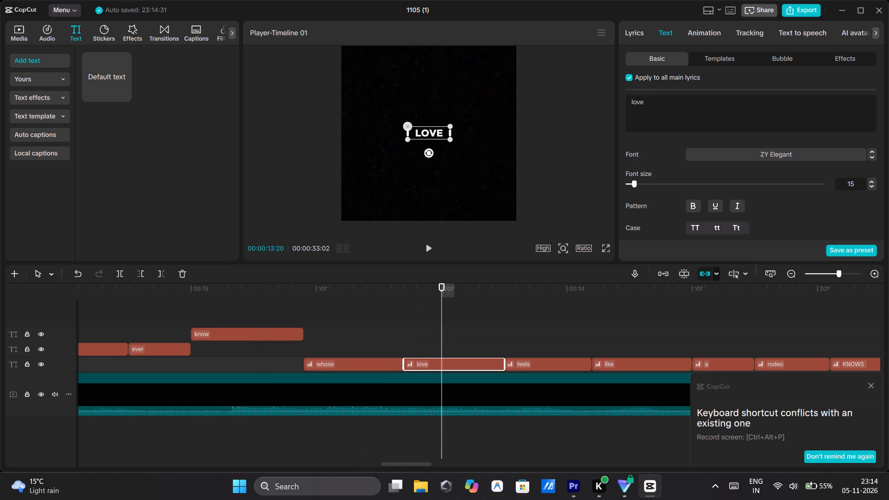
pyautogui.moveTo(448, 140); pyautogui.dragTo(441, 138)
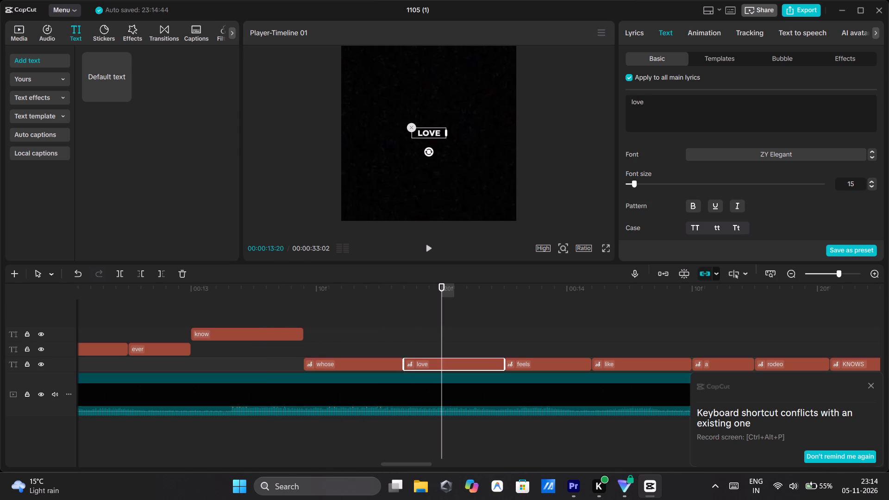
# Return to the "whose" lyric at 00:00:13:14 and scale it up again, with the change applied to all main lyrics.
pyautogui.click(378, 317)
pyautogui.moveTo(378, 317); pyautogui.dragTo(456, 321)
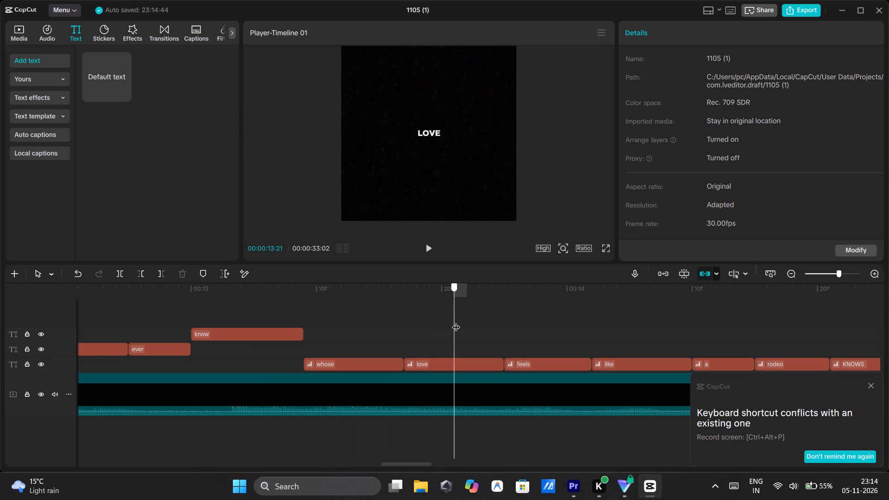
pyautogui.moveTo(456, 321); pyautogui.dragTo(369, 327)
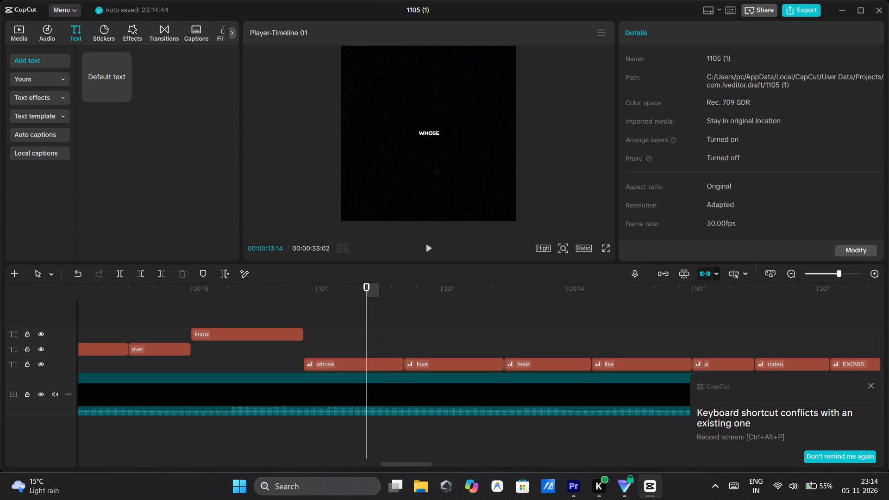
pyautogui.click(433, 130)
pyautogui.keyDown('ctrl'); pyautogui.scroll(6, 433, 131); pyautogui.keyUp('ctrl')
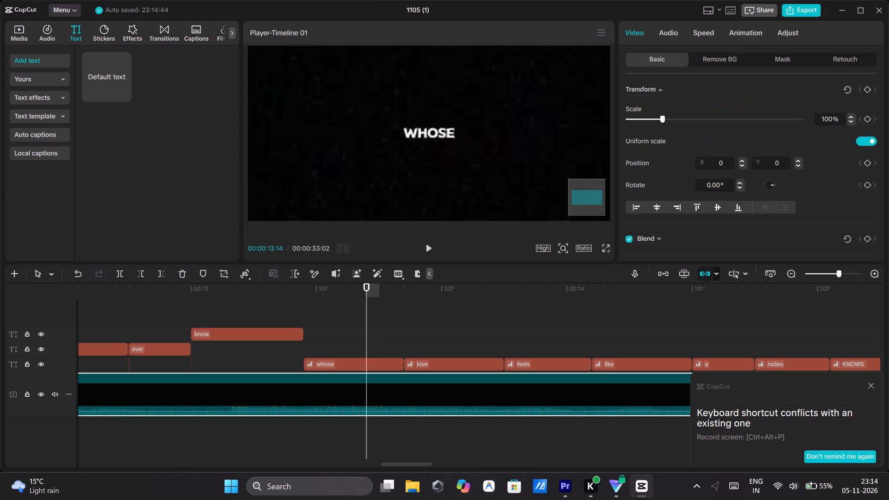
pyautogui.click(433, 131)
pyautogui.click(439, 133)
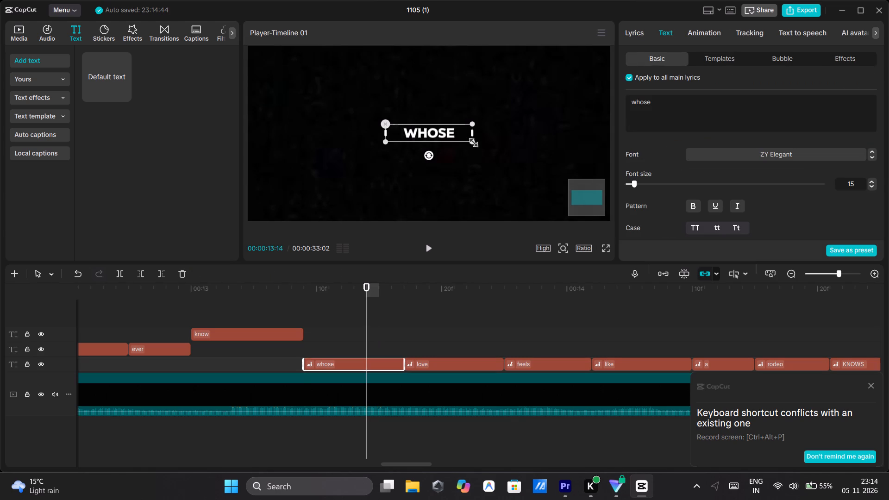
pyautogui.moveTo(471, 141); pyautogui.dragTo(479, 151)
pyautogui.keyDown('ctrl'); pyautogui.scroll(-5, 423, 187); pyautogui.keyUp('ctrl')
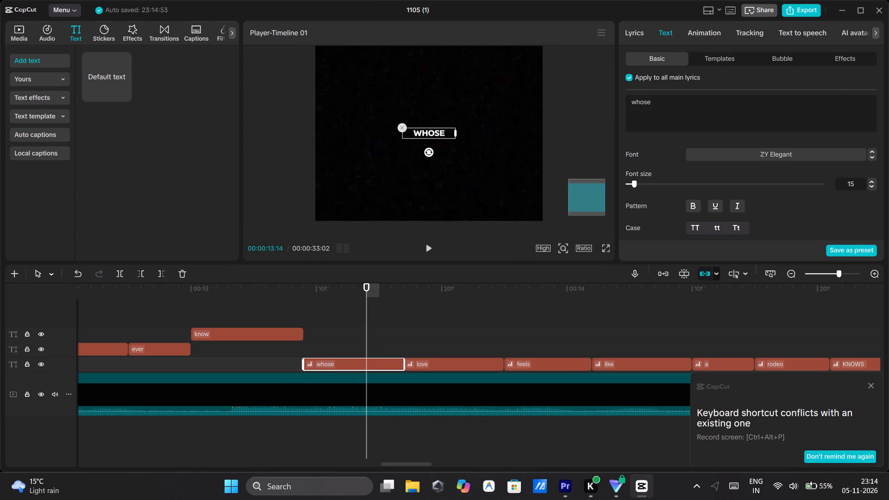
pyautogui.scroll(-4, 423, 187)
pyautogui.keyDown('ctrl'); pyautogui.scroll(3, 423, 187); pyautogui.keyUp('ctrl')
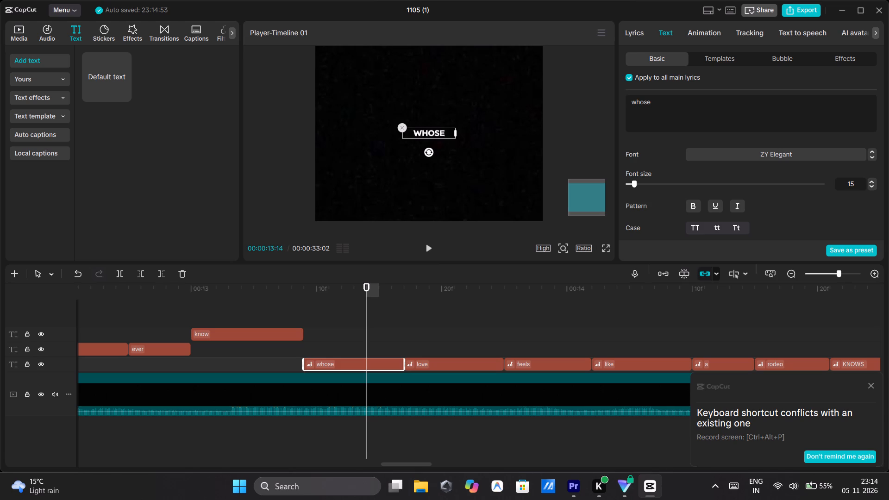
pyautogui.keyDown('ctrl'); pyautogui.scroll(-9, 464, 186); pyautogui.keyUp('ctrl')
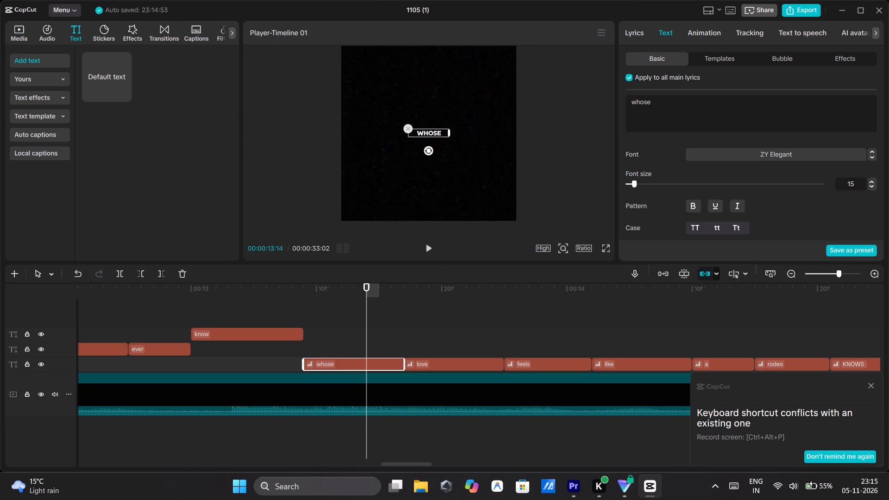
# Turn off applying changes to all main lyrics and scale down only the "love" lyric at 00:00:13:19 slightly.
pyautogui.moveTo(364, 323); pyautogui.dragTo(425, 318)
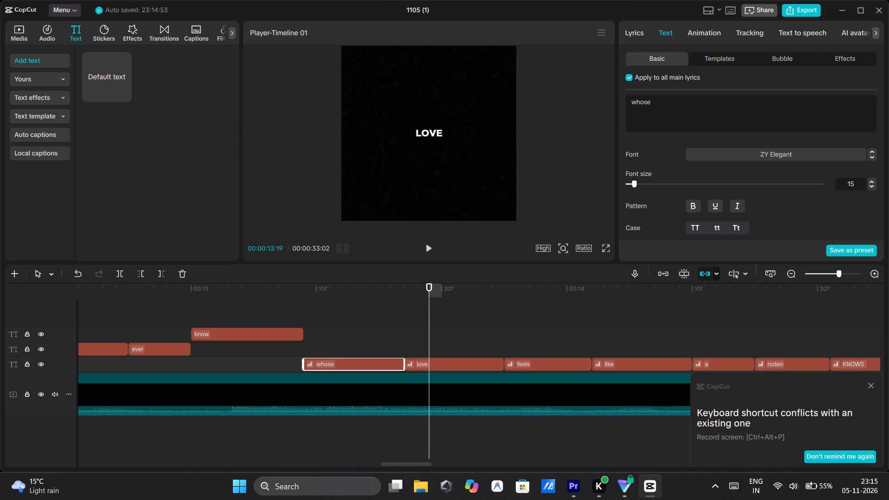
pyautogui.click(432, 135)
pyautogui.click(451, 142)
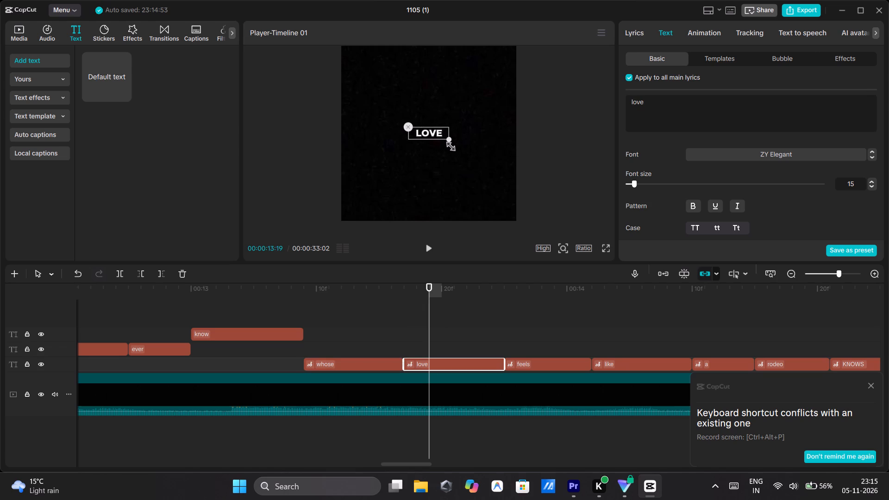
pyautogui.click(628, 75)
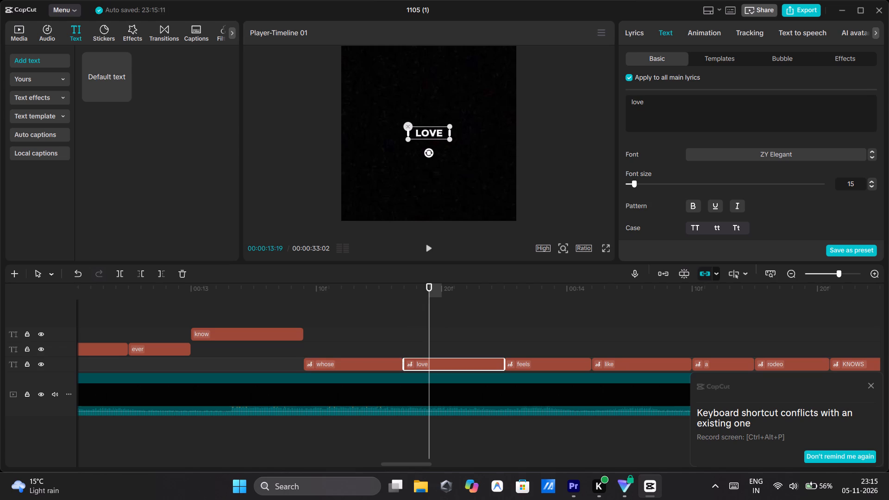
pyautogui.moveTo(450, 139); pyautogui.dragTo(444, 138)
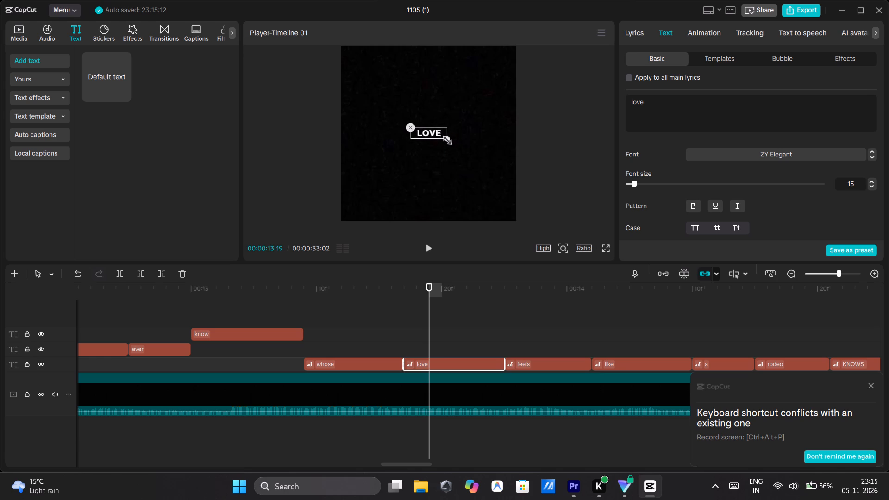
pyautogui.moveTo(444, 138); pyautogui.dragTo(444, 138)
# Scale up only the "whose" lyric at 00:00:13:14 so its text size matches the neighbouring words.
pyautogui.click(363, 318)
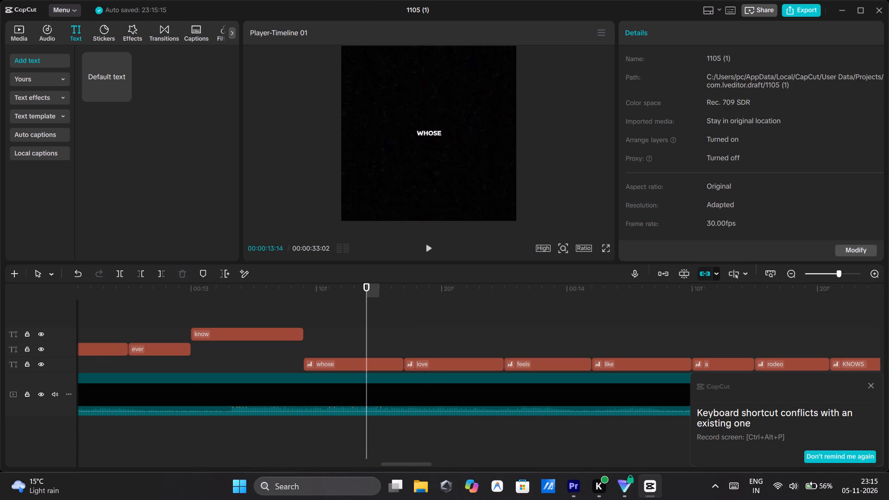
pyautogui.keyDown('ctrl'); pyautogui.scroll(3, 420, 208); pyautogui.keyUp('ctrl')
pyautogui.click(439, 133)
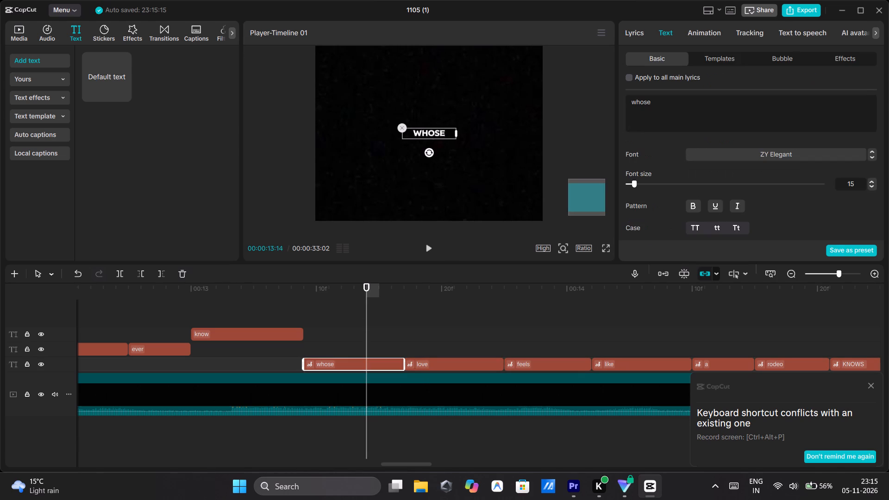
pyautogui.scroll(1, 448, 140)
pyautogui.hscroll(-1, 448, 140)
pyautogui.keyDown('ctrl'); pyautogui.scroll(6, 444, 132); pyautogui.keyUp('ctrl')
pyautogui.moveTo(488, 141); pyautogui.dragTo(515, 159)
pyautogui.scroll(-6, 430, 161)
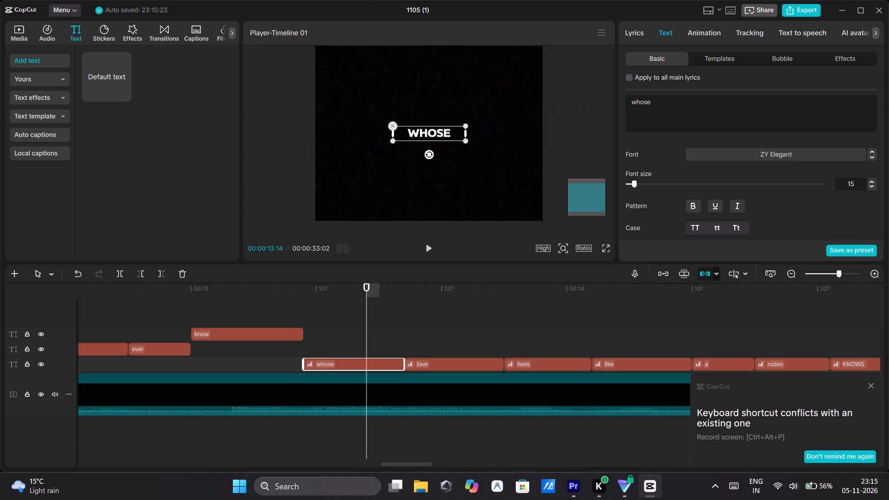
pyautogui.keyDown('ctrl'); pyautogui.scroll(-5, 430, 161); pyautogui.keyUp('ctrl')
pyautogui.hscroll(-1, 430, 161)
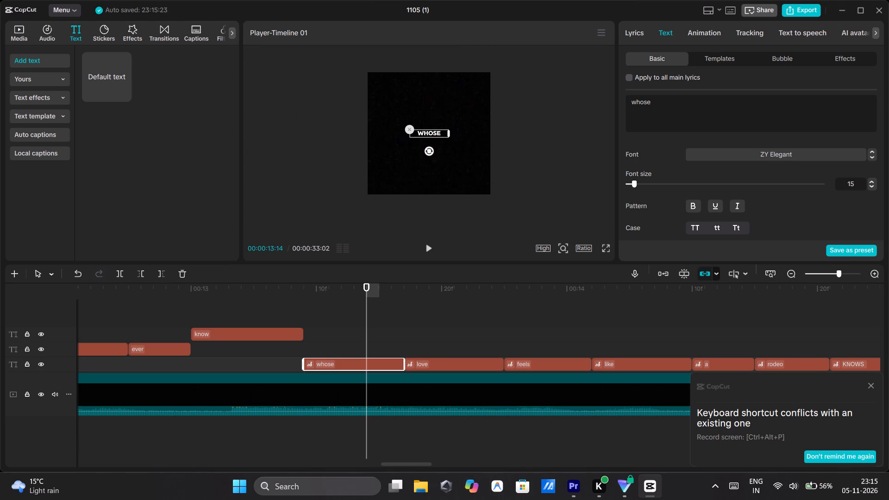
pyautogui.scroll(2, 399, 177)
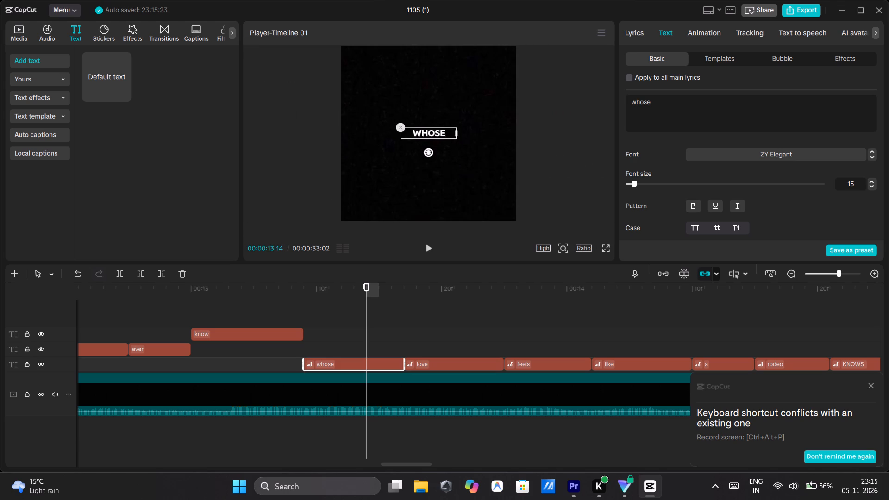
# Scrub back and forth through the lyrics from "whose" to "rodeo" to compare their text sizes in the preview.
pyautogui.moveTo(367, 319); pyautogui.dragTo(383, 317)
pyautogui.moveTo(383, 317); pyautogui.dragTo(641, 321)
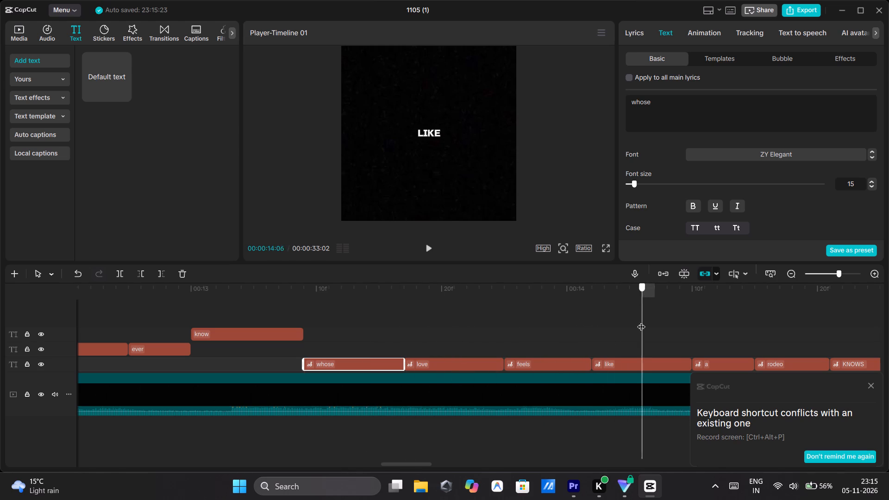
pyautogui.moveTo(641, 321); pyautogui.dragTo(834, 321)
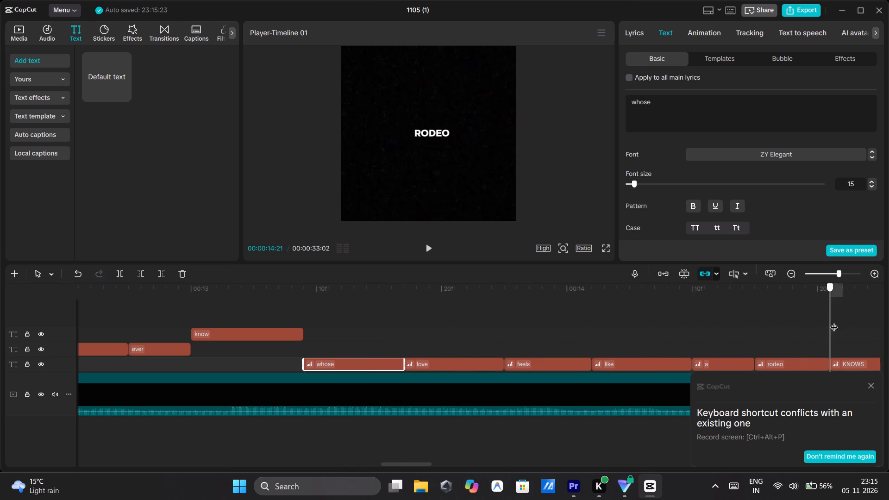
pyautogui.moveTo(834, 321); pyautogui.dragTo(555, 361)
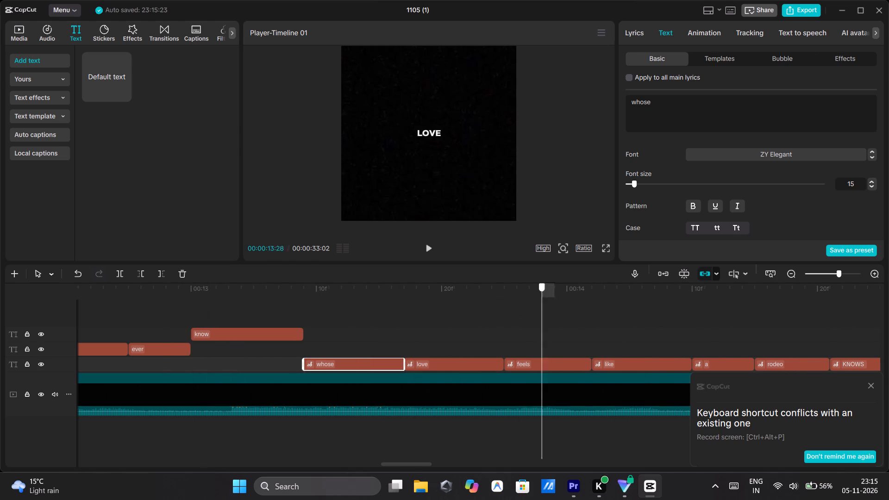
pyautogui.moveTo(555, 361); pyautogui.dragTo(738, 362)
pyautogui.hscroll(-2, 672, 315)
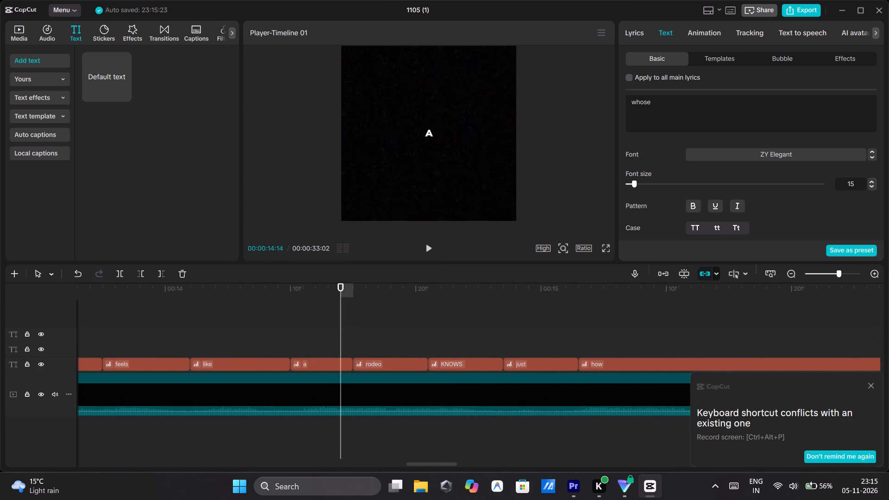
pyautogui.click(284, 324)
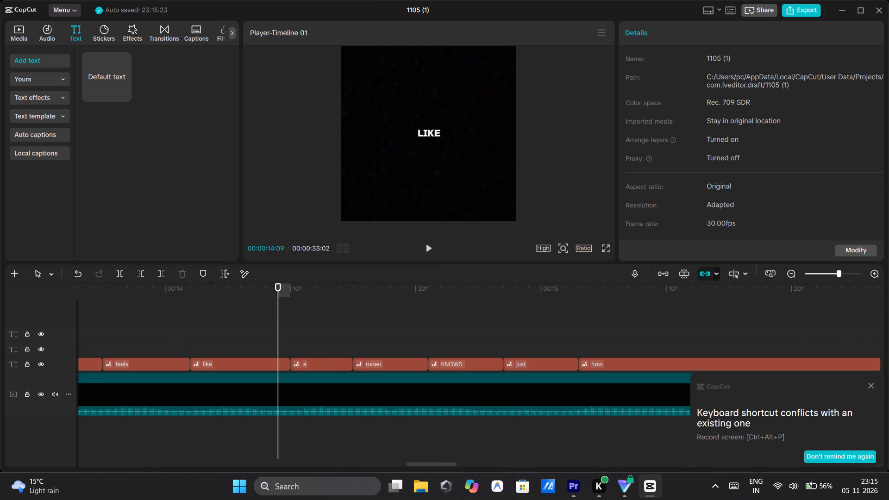
# Play the section from "like" through "how" repeatedly to check the timing of "rodeo", "KNOWS", "just" and "how" against the audio.
pyautogui.click(430, 250)
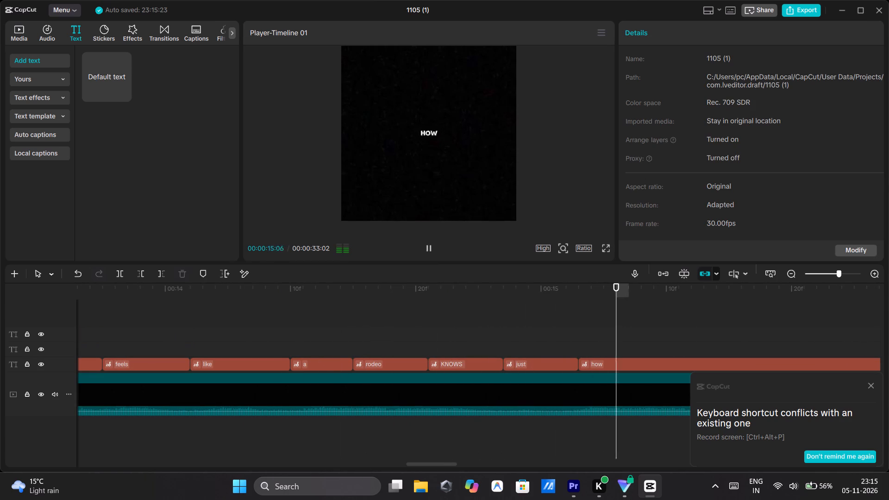
pyautogui.click(430, 250)
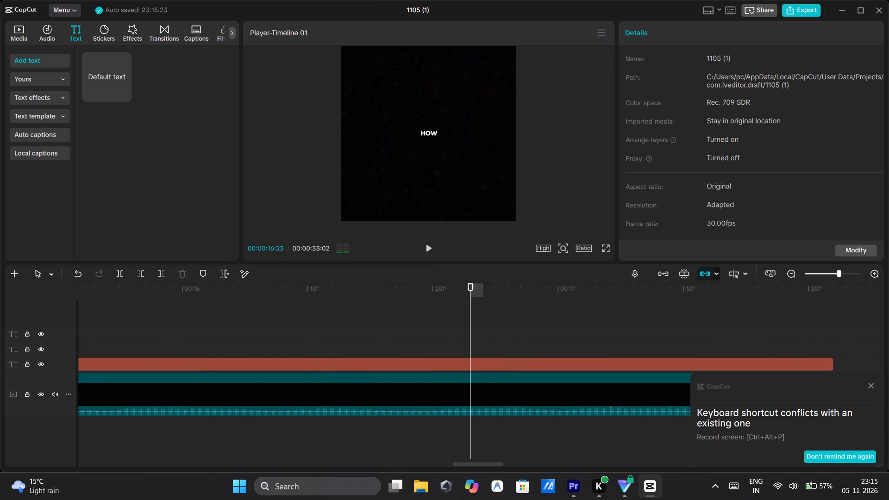
pyautogui.hscroll(3, 307, 327)
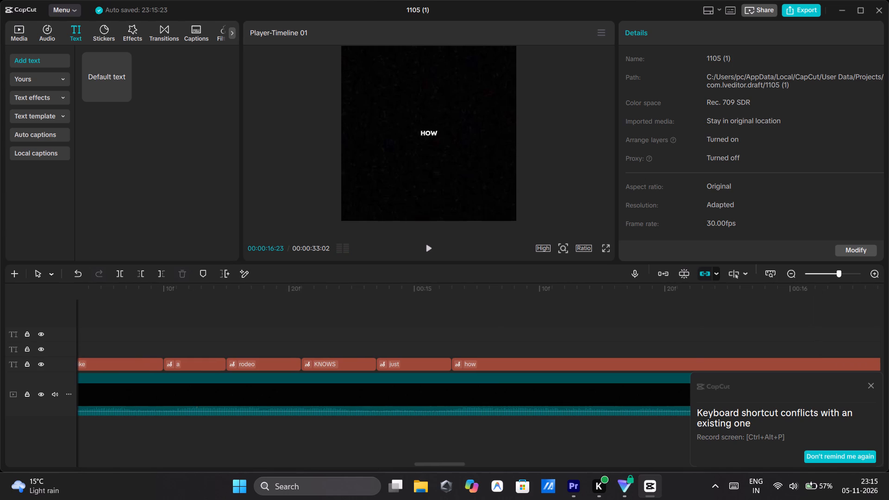
pyautogui.click(348, 367)
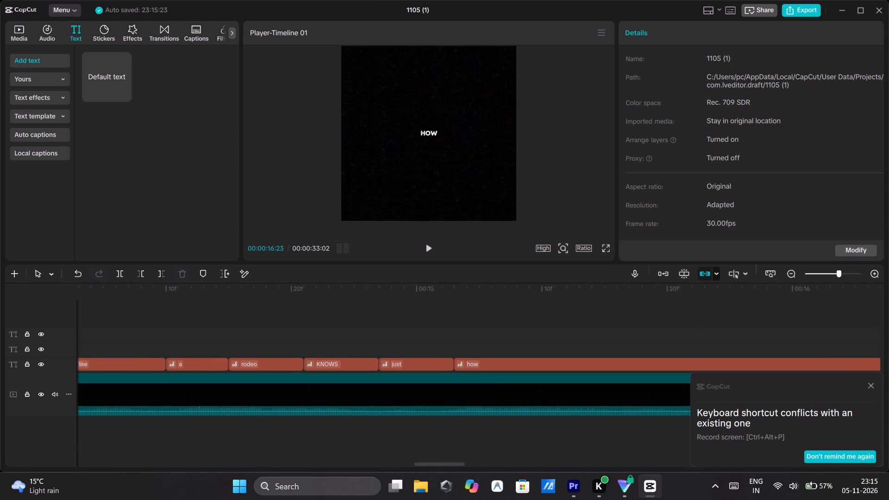
pyautogui.click(409, 364)
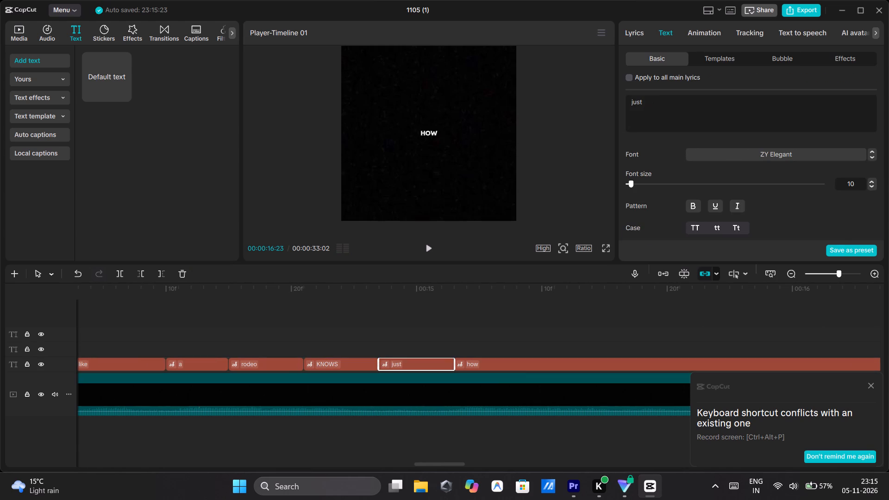
pyautogui.click(397, 307)
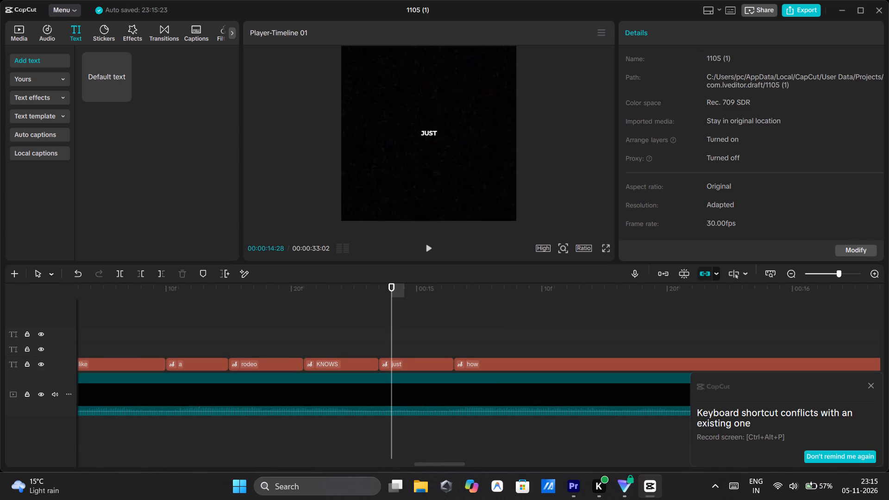
pyautogui.click(409, 370)
pyautogui.click(237, 324)
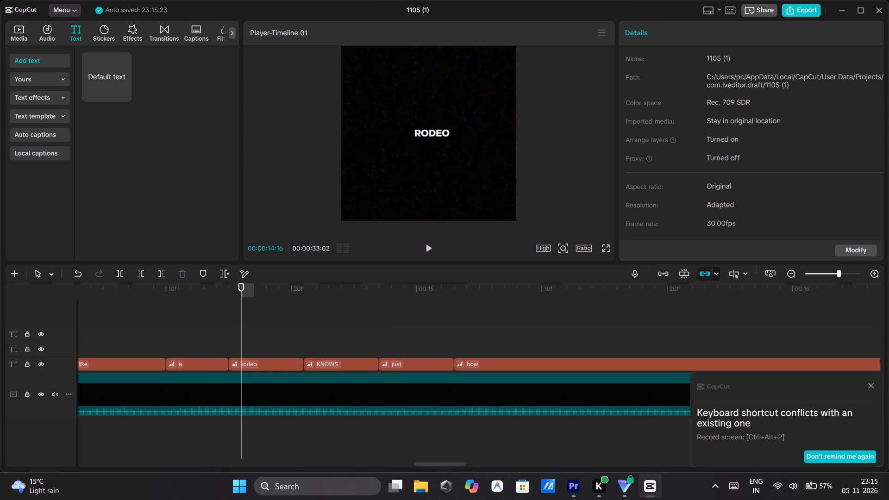
pyautogui.click(433, 243)
pyautogui.click(433, 243)
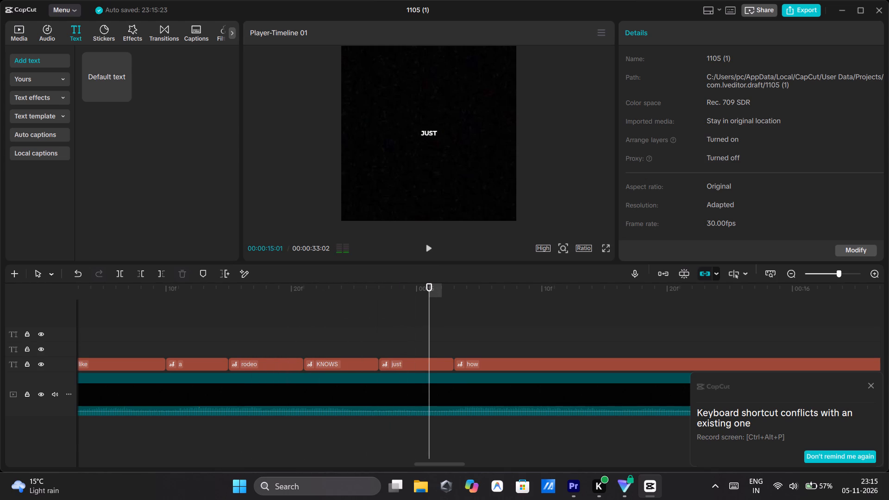
pyautogui.click(260, 321)
pyautogui.moveTo(211, 312); pyautogui.dragTo(155, 307)
pyautogui.click(155, 307)
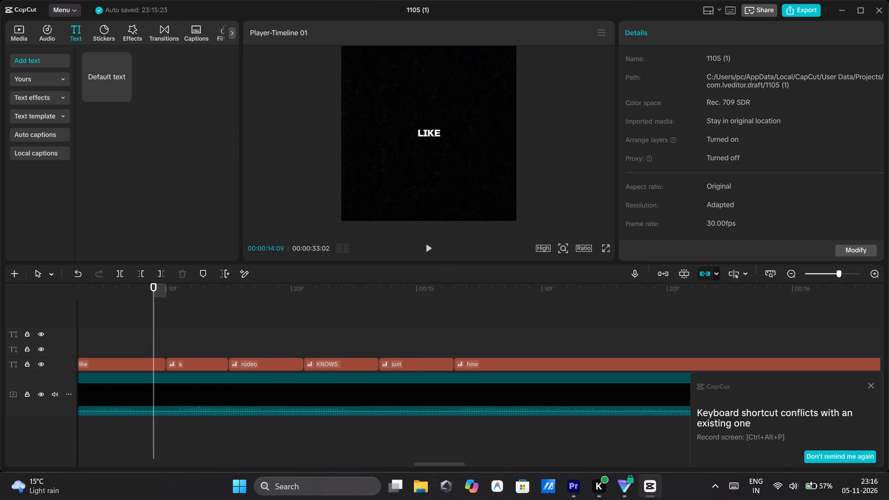
pyautogui.click(428, 247)
pyautogui.click(428, 247)
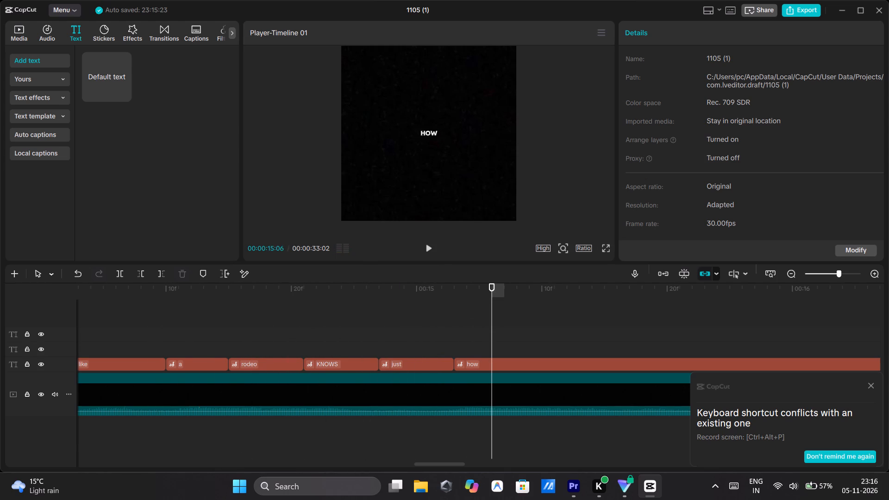
# Move the "KNOWS" and "just" lyric clips to the text track above, back to back starting at 00:00:15:03.
pyautogui.moveTo(491, 312); pyautogui.dragTo(446, 325)
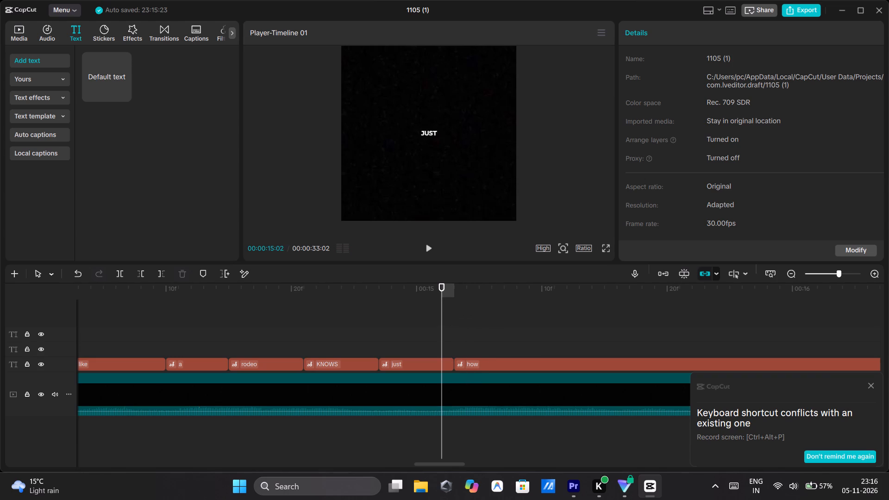
pyautogui.moveTo(443, 316); pyautogui.dragTo(456, 323)
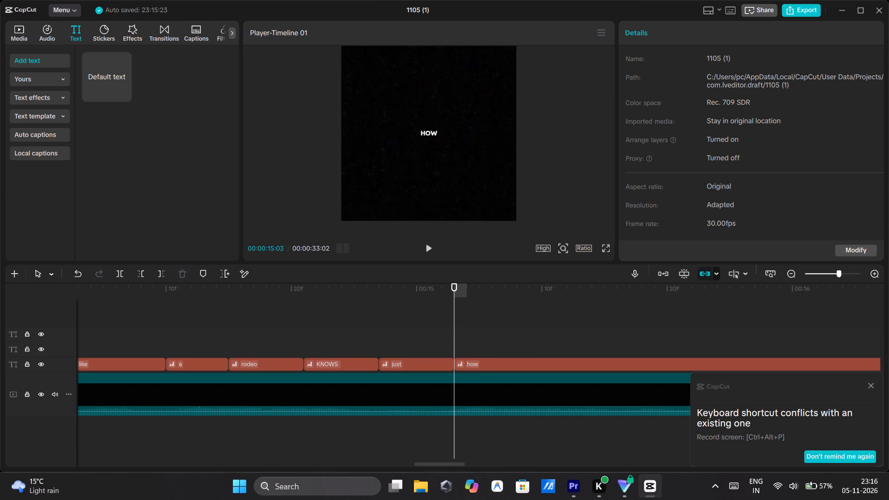
pyautogui.moveTo(337, 367); pyautogui.dragTo(493, 342)
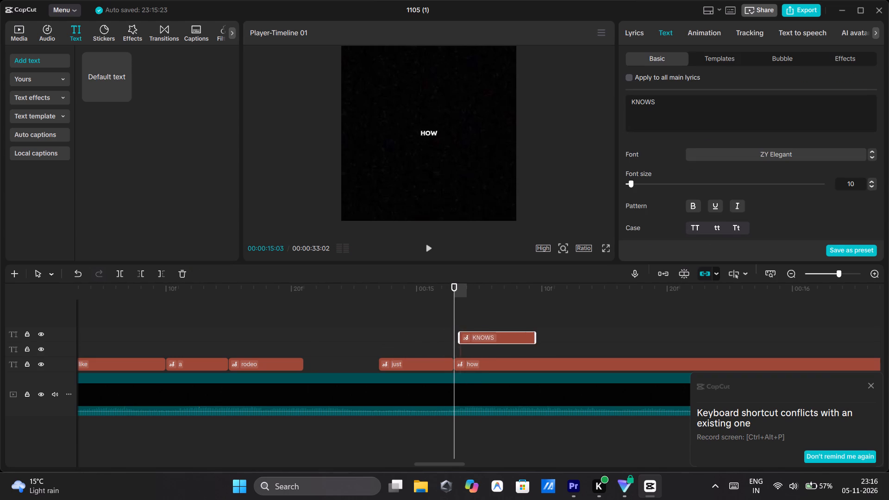
pyautogui.moveTo(493, 342); pyautogui.dragTo(488, 353)
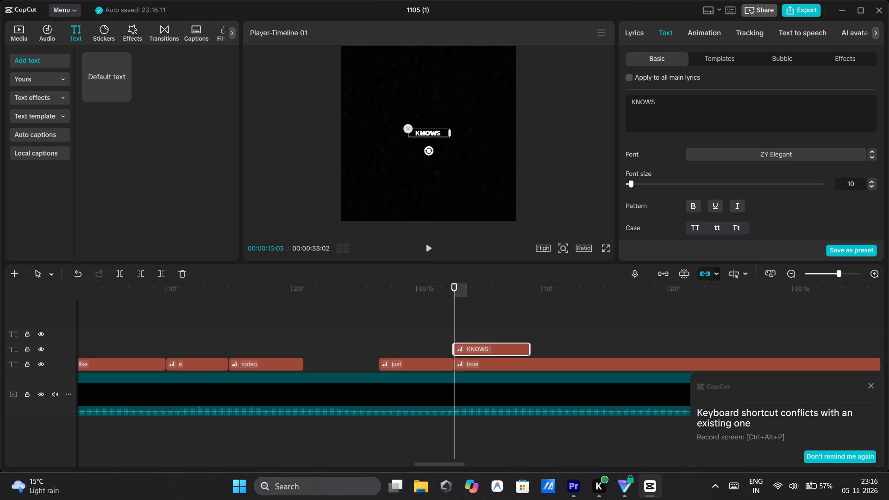
pyautogui.moveTo(415, 363); pyautogui.dragTo(570, 354)
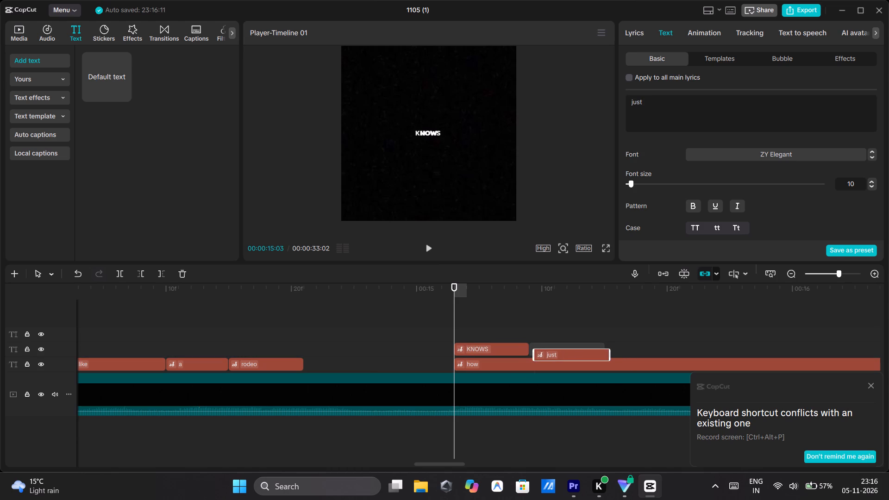
pyautogui.moveTo(570, 354); pyautogui.dragTo(569, 352)
# Shift the "how" lyric clip to start right where "just" ends, keeping it on the same text track as "rodeo".
pyautogui.moveTo(550, 369); pyautogui.dragTo(630, 372)
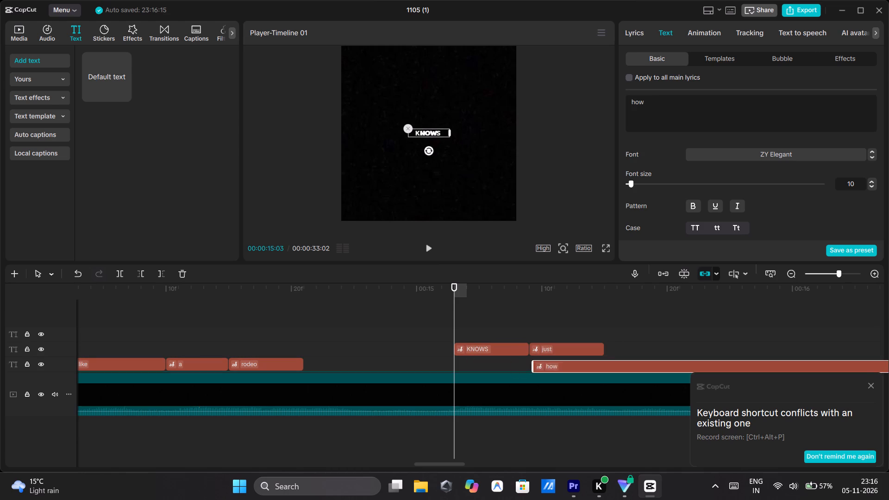
pyautogui.moveTo(630, 372); pyautogui.dragTo(703, 370)
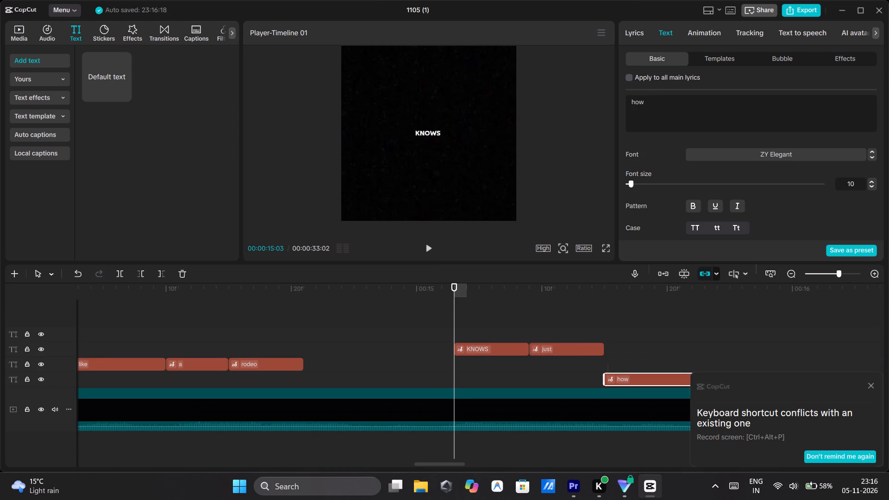
pyautogui.moveTo(676, 377); pyautogui.dragTo(676, 359)
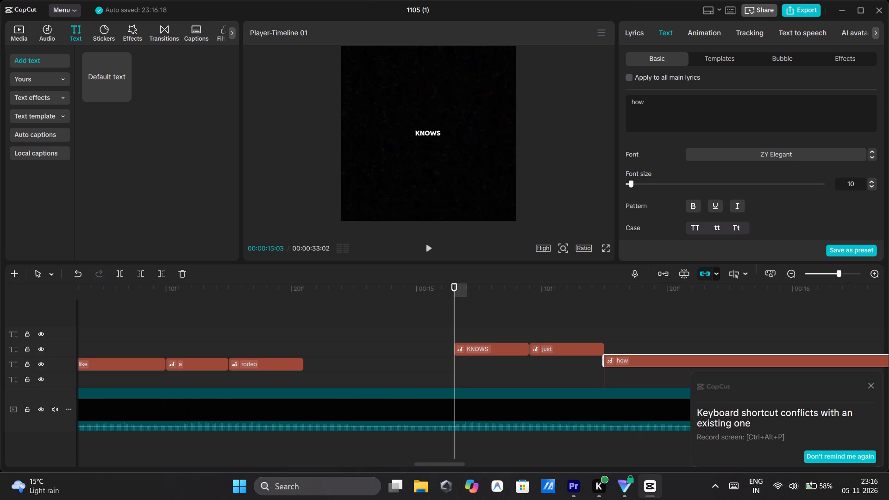
pyautogui.moveTo(676, 359); pyautogui.dragTo(679, 361)
# Extend the end of the "rodeo" lyric clip to 00:00:15:01 and play the section back from "a".
pyautogui.click(323, 330)
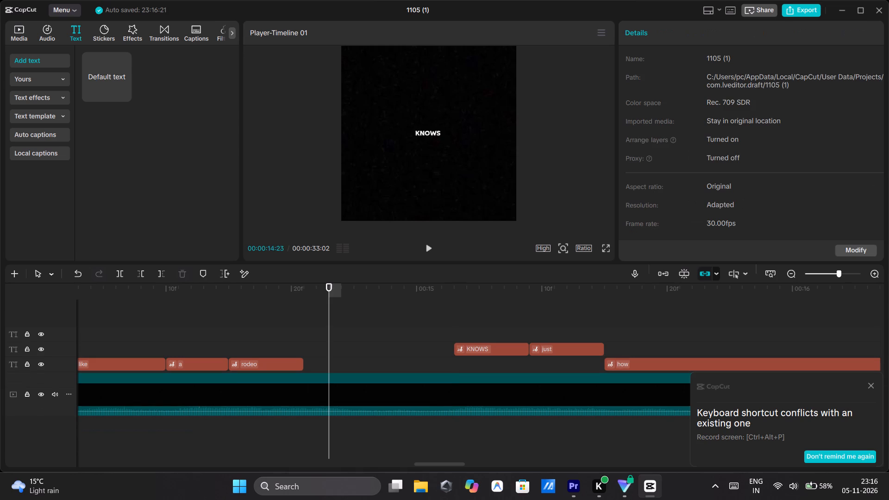
pyautogui.moveTo(302, 362); pyautogui.dragTo(414, 361)
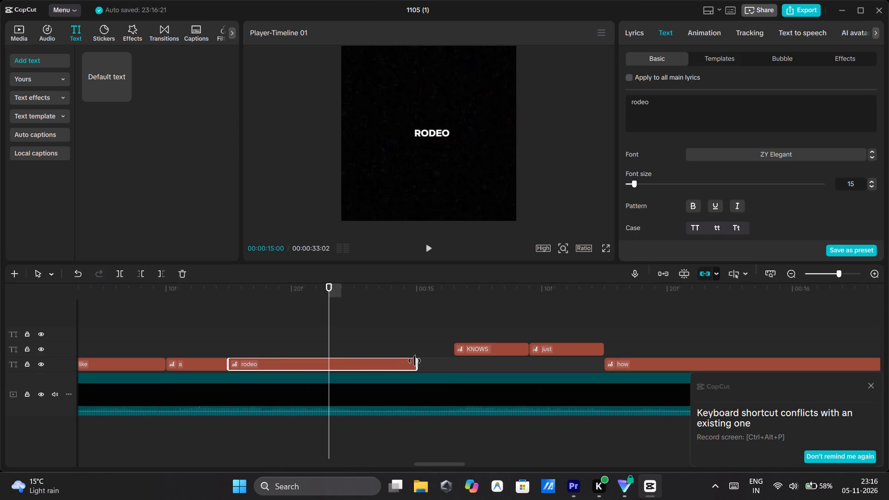
pyautogui.moveTo(414, 361); pyautogui.dragTo(423, 361)
pyautogui.click(209, 323)
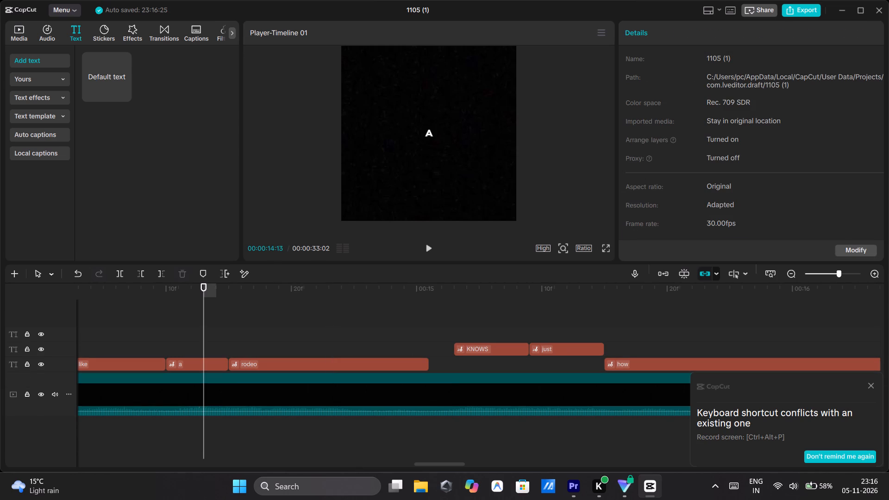
pyautogui.click(431, 248)
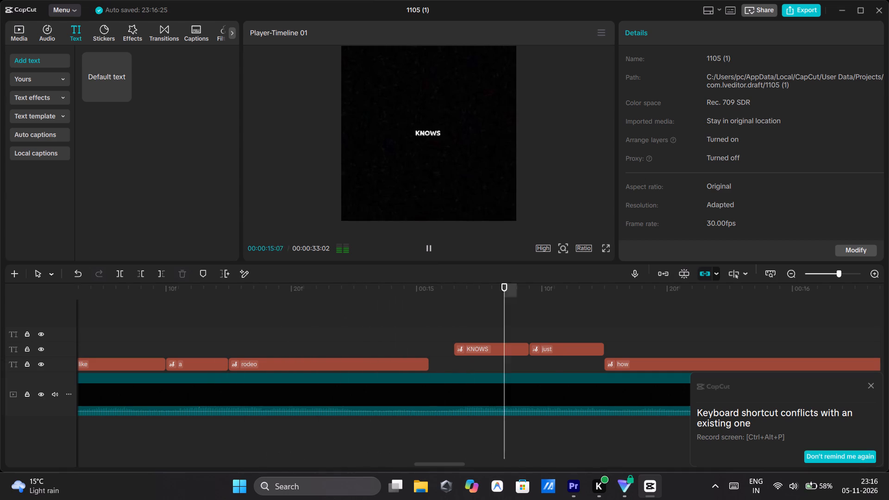
pyautogui.click(431, 248)
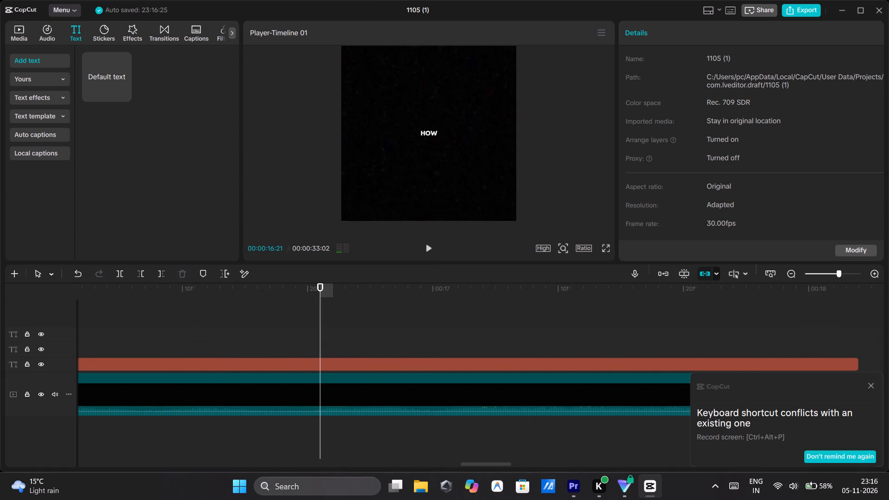
# Scale down only the "rodeo" lyric slightly in the preview at 00:00:15:00.
pyautogui.hscroll(2, 346, 323)
pyautogui.click(521, 326)
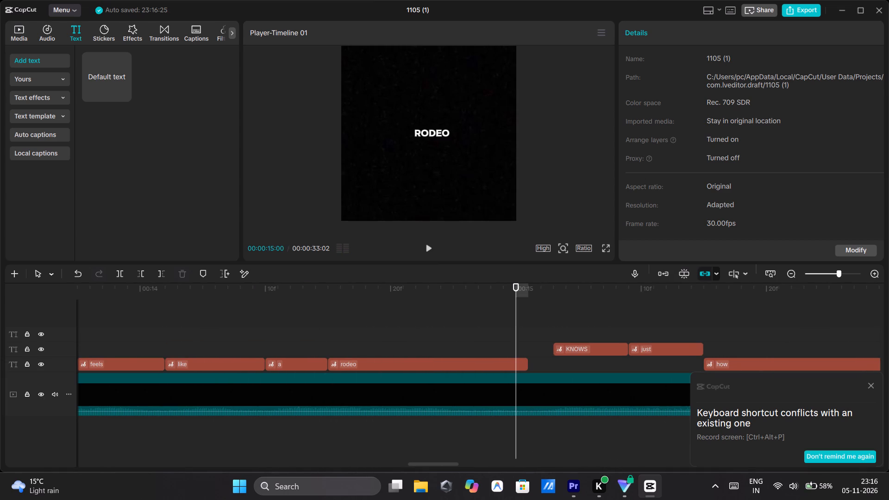
pyautogui.click(519, 309)
pyautogui.click(432, 136)
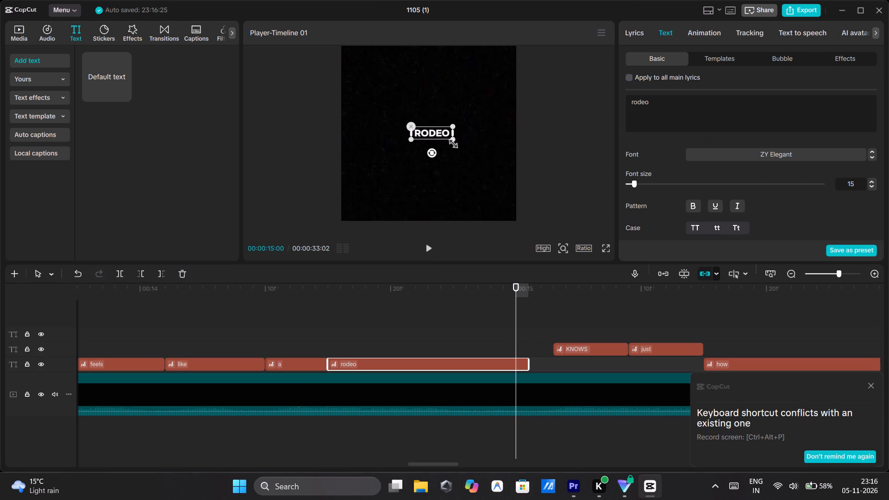
pyautogui.moveTo(451, 142); pyautogui.dragTo(445, 141)
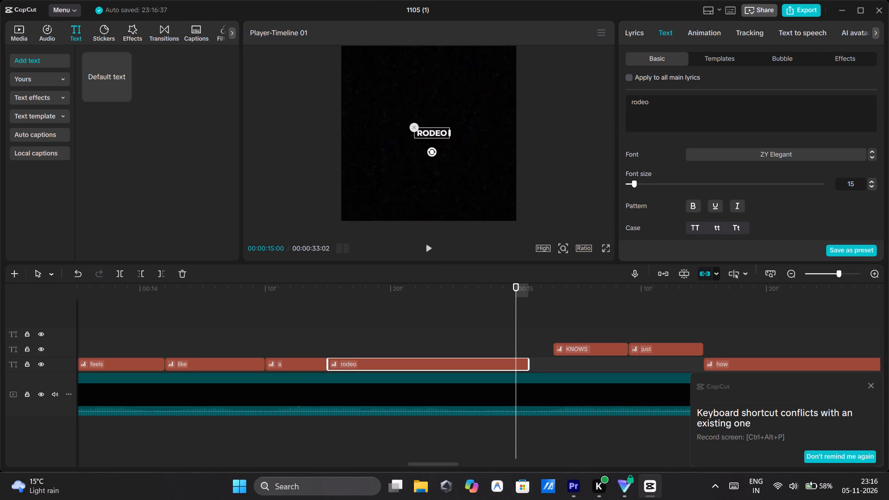
# Play the section from the end of "rodeo" through "how" in short bursts to check the word timing against the audio.
pyautogui.click(285, 340)
pyautogui.moveTo(285, 340); pyautogui.dragTo(589, 332)
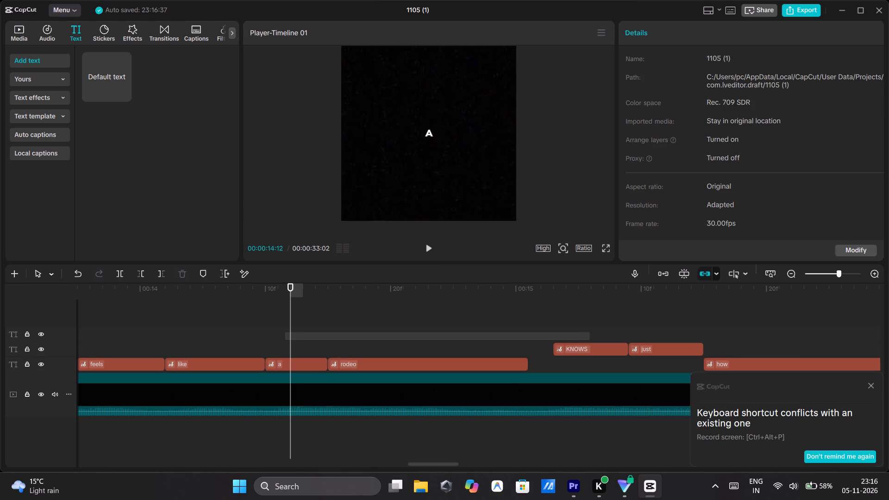
pyautogui.moveTo(589, 332); pyautogui.dragTo(501, 318)
pyautogui.click(520, 316)
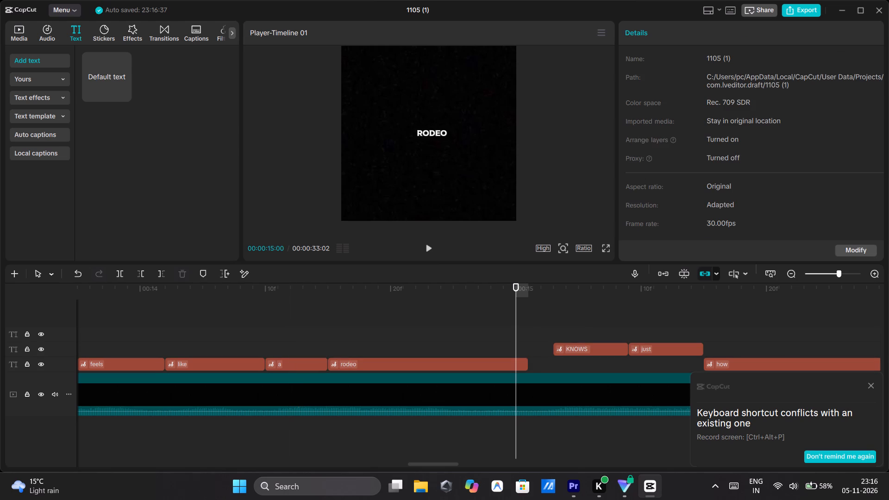
pyautogui.click(427, 245)
pyautogui.click(427, 245)
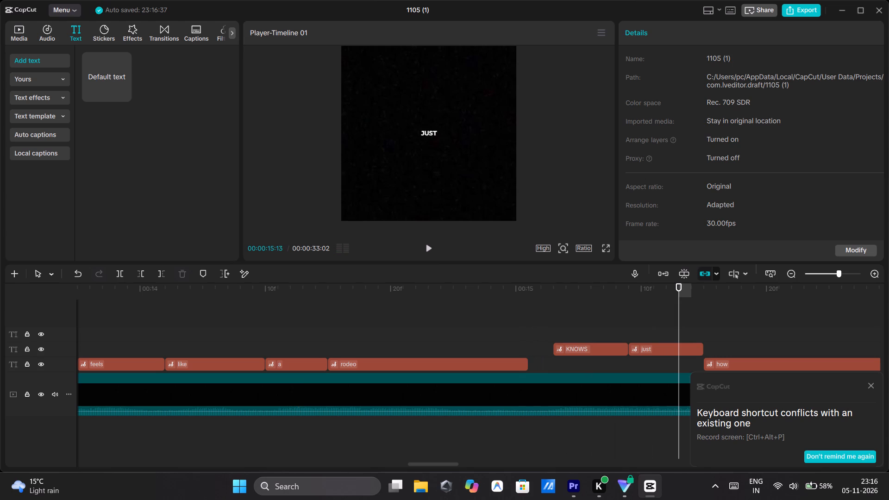
pyautogui.doubleClick(427, 249)
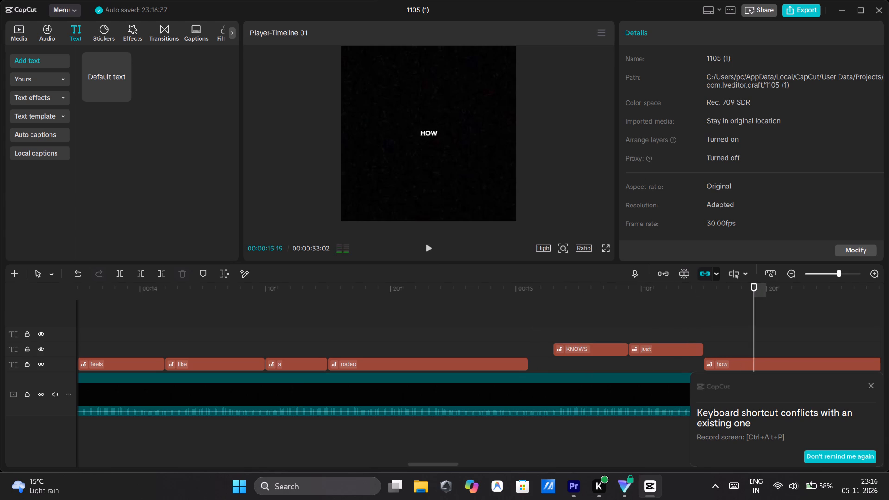
pyautogui.hscroll(-2, 495, 337)
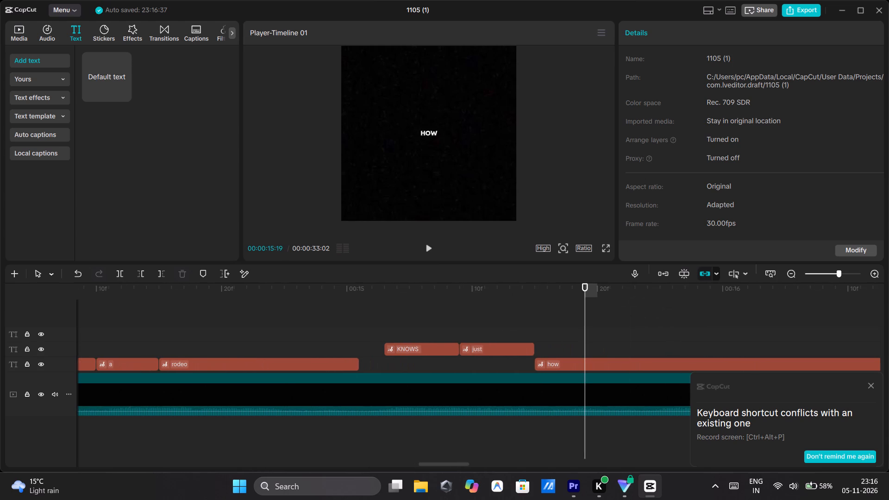
pyautogui.click(313, 309)
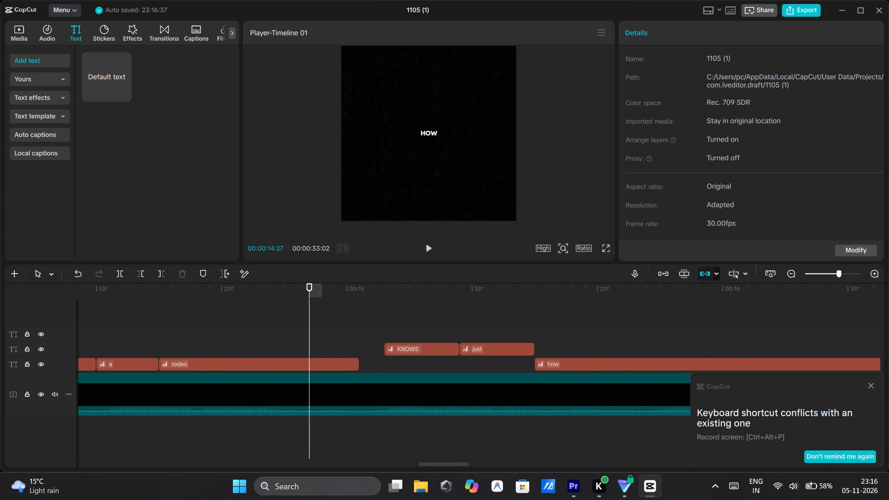
pyautogui.click(425, 247)
pyautogui.click(425, 247)
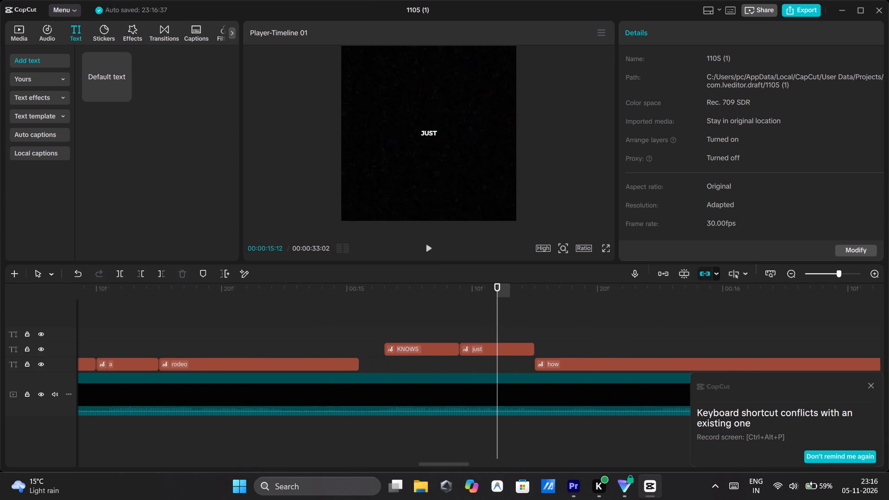
pyautogui.click(425, 247)
pyautogui.click(425, 247)
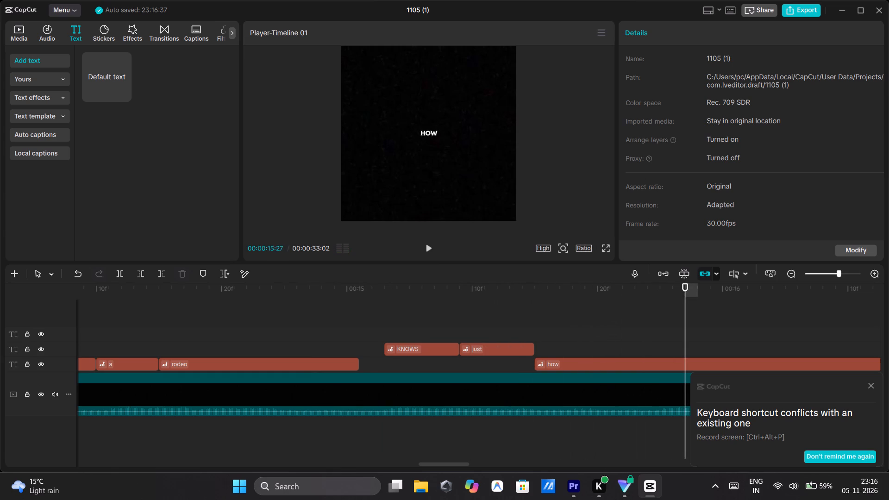
# Move the "just" lyric clip to start at 00:00:15:16 and extend the end of "KNOWS" to the start of "how".
pyautogui.moveTo(457, 352); pyautogui.dragTo(515, 348)
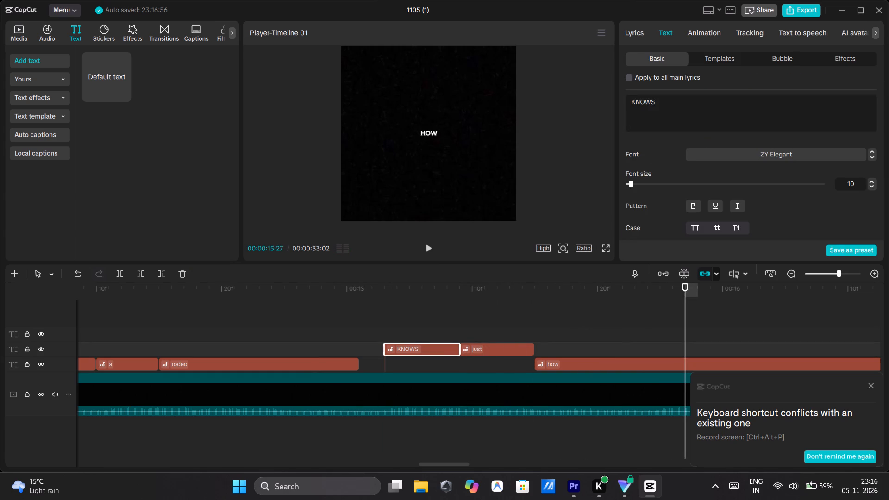
pyautogui.moveTo(515, 348); pyautogui.dragTo(605, 344)
pyautogui.moveTo(459, 362); pyautogui.dragTo(496, 362)
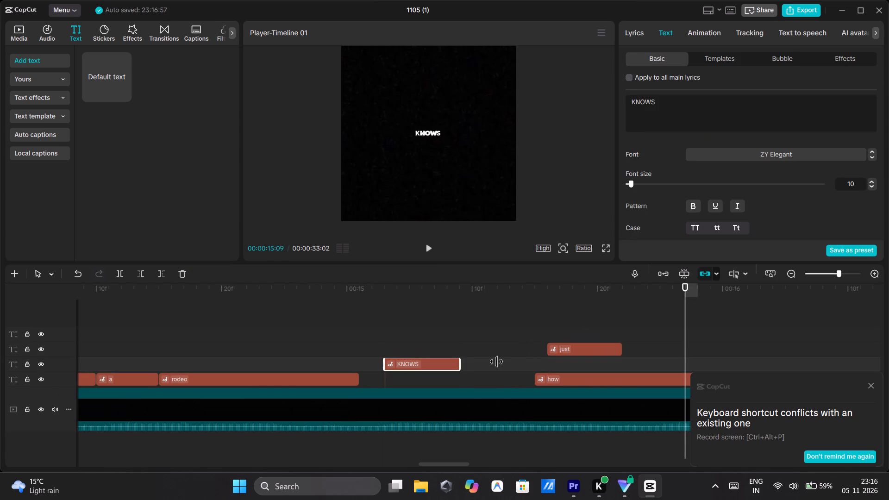
pyautogui.moveTo(496, 362); pyautogui.dragTo(531, 361)
# Play the section from the end of "rodeo" through "how" to check the timing of "KNOWS", "just" and "how".
pyautogui.click(334, 314)
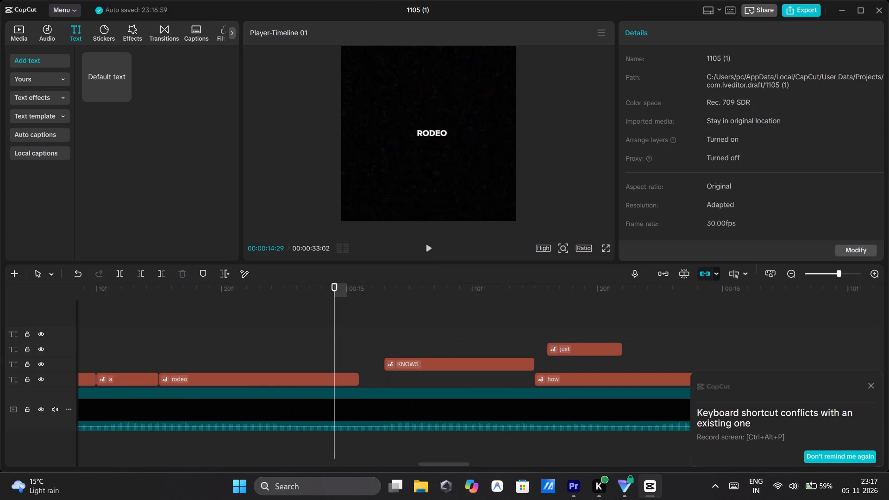
pyautogui.click(430, 255)
pyautogui.doubleClick(430, 255)
pyautogui.click(430, 255)
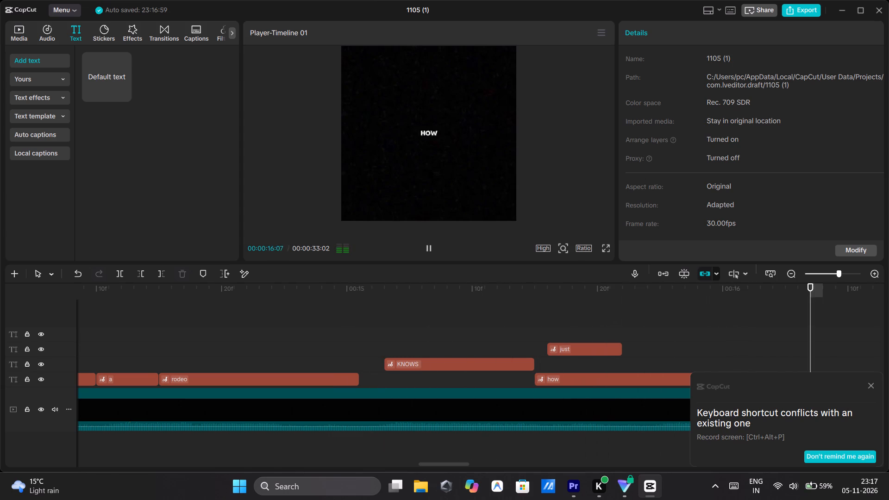
pyautogui.click(534, 326)
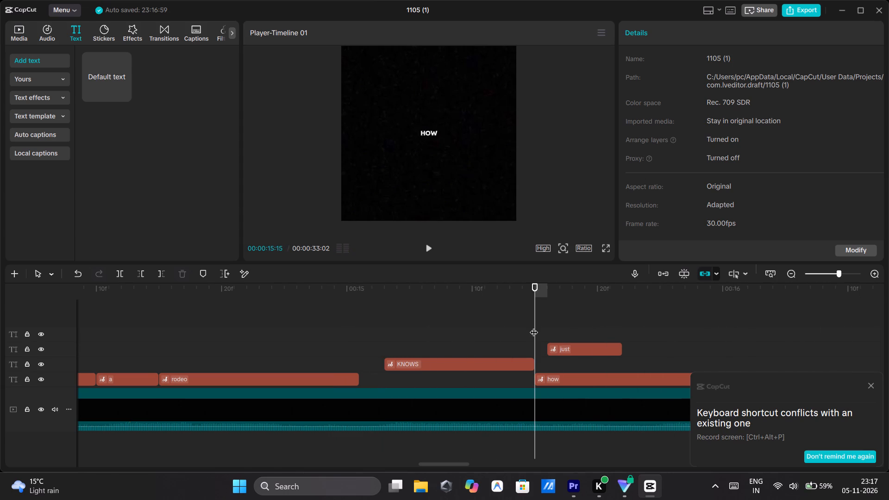
pyautogui.click(327, 312)
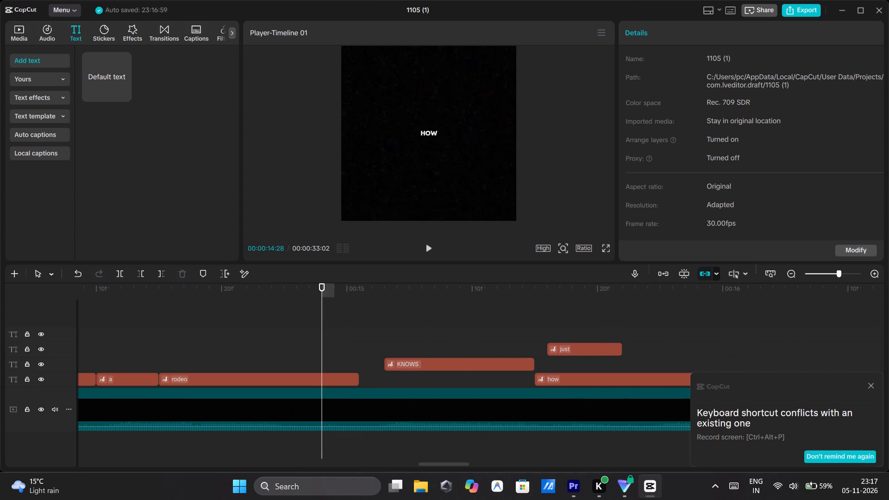
pyautogui.click(431, 247)
pyautogui.click(431, 247)
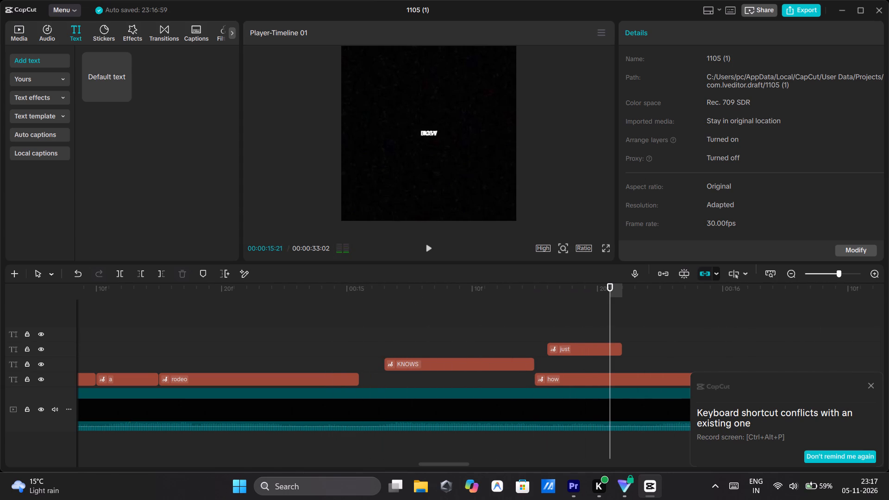
pyautogui.click(545, 314)
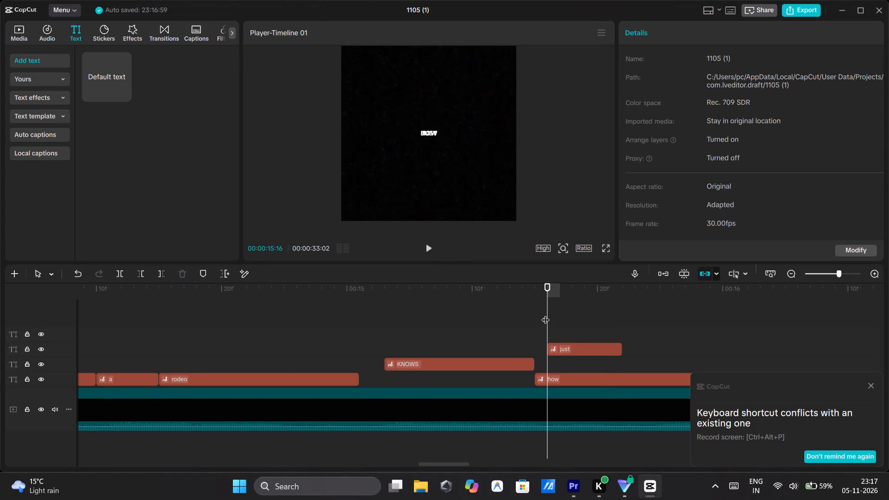
# Shift the "how" lyric clip along its track to start at 00:00:15:27.
pyautogui.moveTo(556, 384); pyautogui.dragTo(570, 382)
pyautogui.moveTo(570, 382); pyautogui.dragTo(702, 380)
# Play back from before "KNOWS" and again from the start of "how" to check where each sung word falls.
pyautogui.click(382, 316)
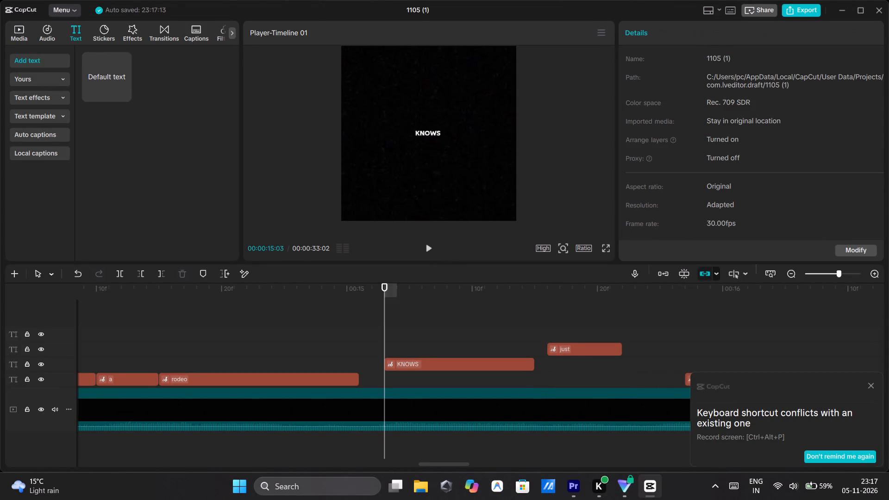
pyautogui.moveTo(382, 316); pyautogui.dragTo(243, 328)
pyautogui.click(425, 251)
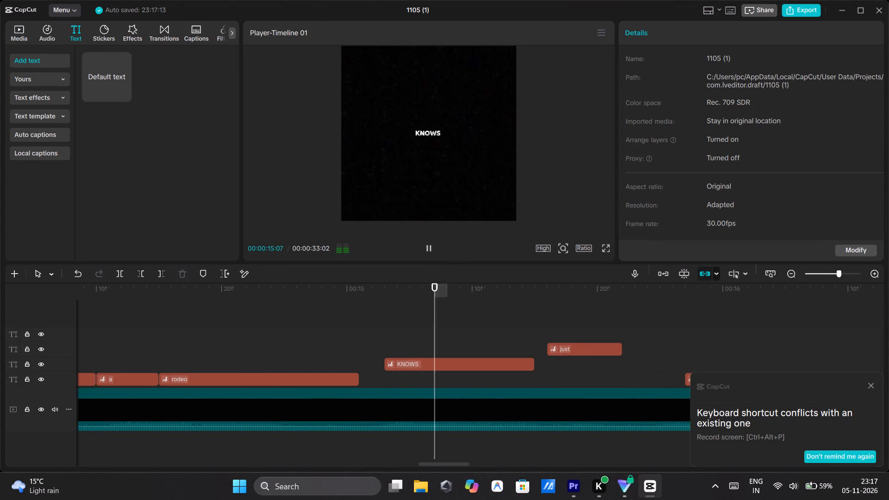
pyautogui.click(425, 251)
pyautogui.hscroll(-1, 556, 347)
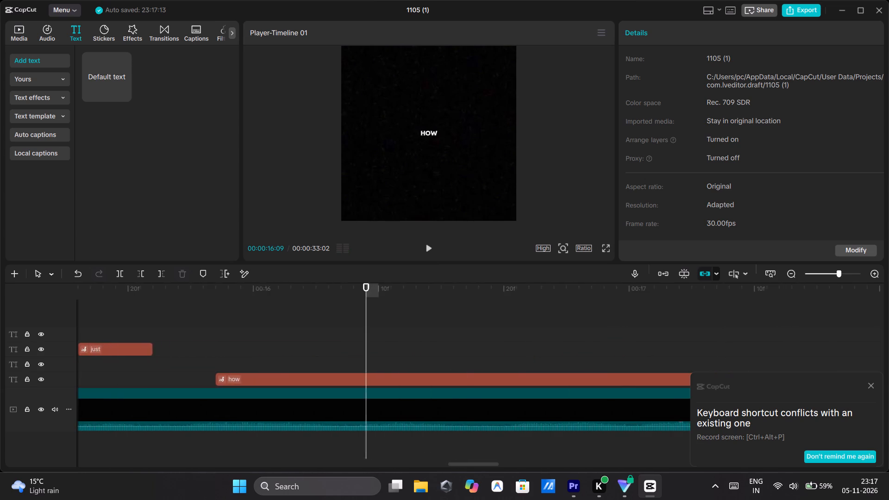
pyautogui.hscroll(-1, 556, 347)
pyautogui.click(426, 247)
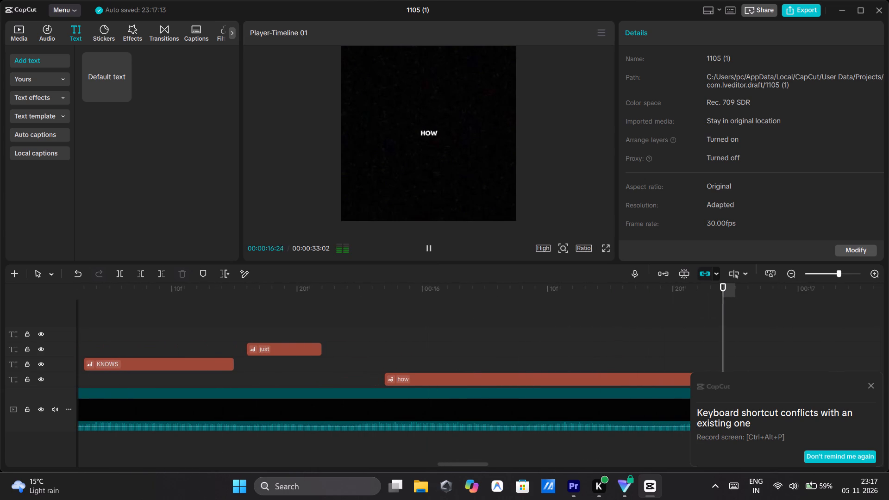
pyautogui.click(426, 247)
pyautogui.hscroll(1, 235, 331)
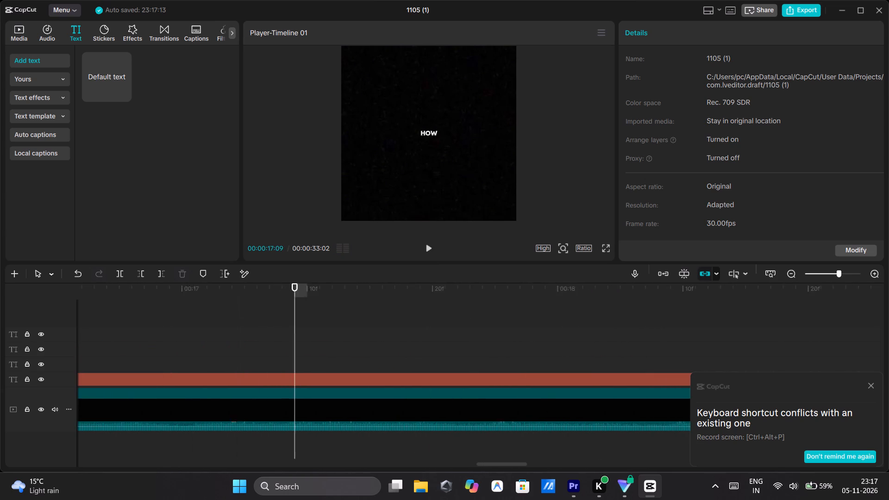
pyautogui.hscroll(1, 235, 331)
pyautogui.hscroll(1, 182, 322)
pyautogui.click(113, 307)
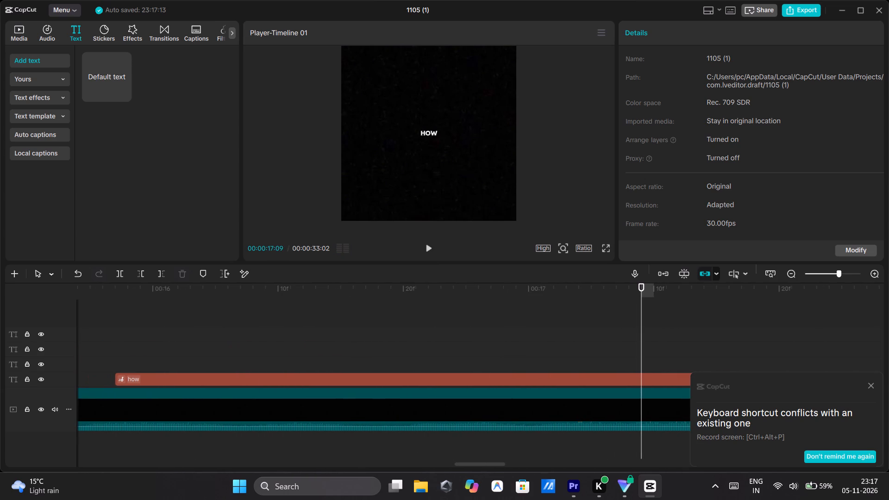
pyautogui.click(435, 245)
pyautogui.click(435, 245)
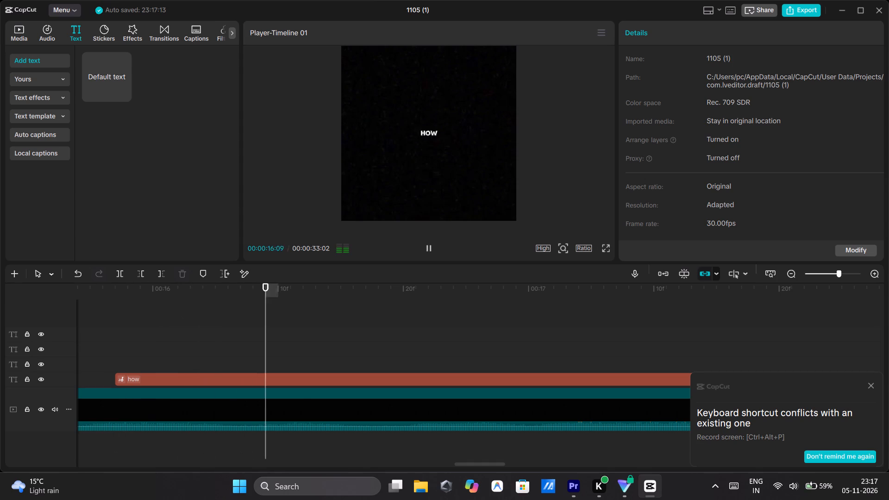
# Split the "how" lyric clip at 00:00:16:13 and change the second part's text to "to".
pyautogui.moveTo(330, 311); pyautogui.dragTo(316, 314)
pyautogui.click(320, 383)
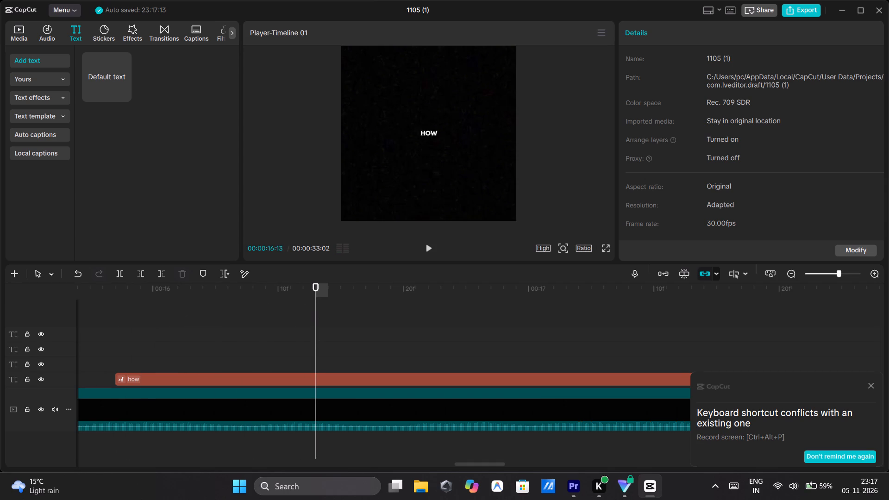
pyautogui.click(317, 380)
pyautogui.hotkey('ctrl', 'b')
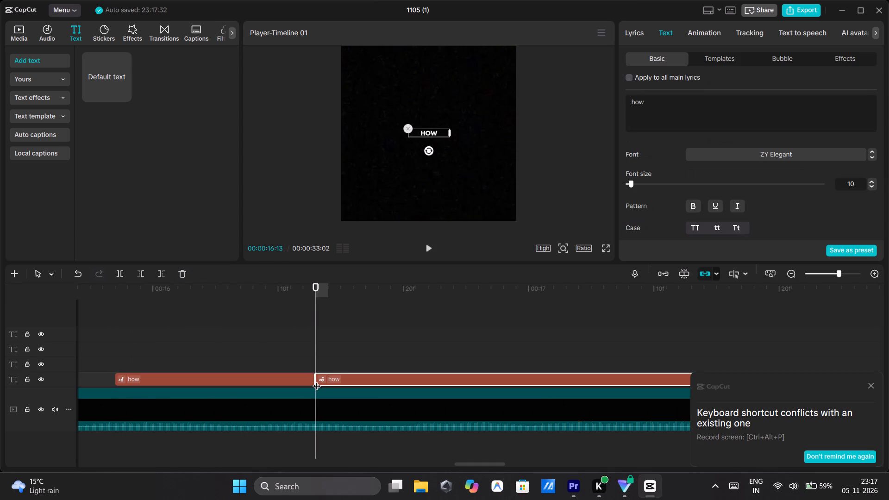
pyautogui.click(694, 124)
pyautogui.press('BackSpace')
pyautogui.press('BackSpace')
pyautogui.press('BackSpace')
pyautogui.press('BackSpace')
pyautogui.press('BackSpace')
pyautogui.press('BackSpace')
pyautogui.press('BackSpace')
pyautogui.press('BackSpace')
pyautogui.press('BackSpace')
pyautogui.write('to')
# Split the "to" lyric clip at 00:00:16:21 and change the second part's text to "take".
pyautogui.click(421, 316)
pyautogui.click(370, 377)
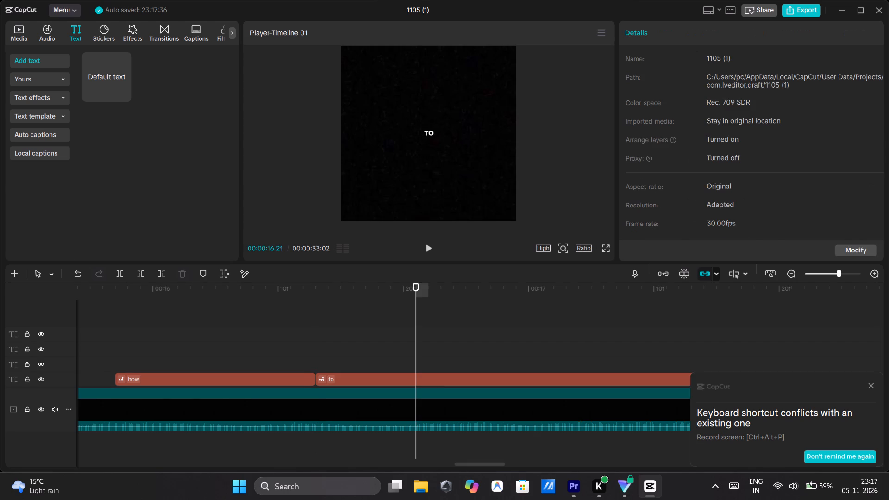
pyautogui.hotkey('ctrl', 'b')
pyautogui.click(683, 107)
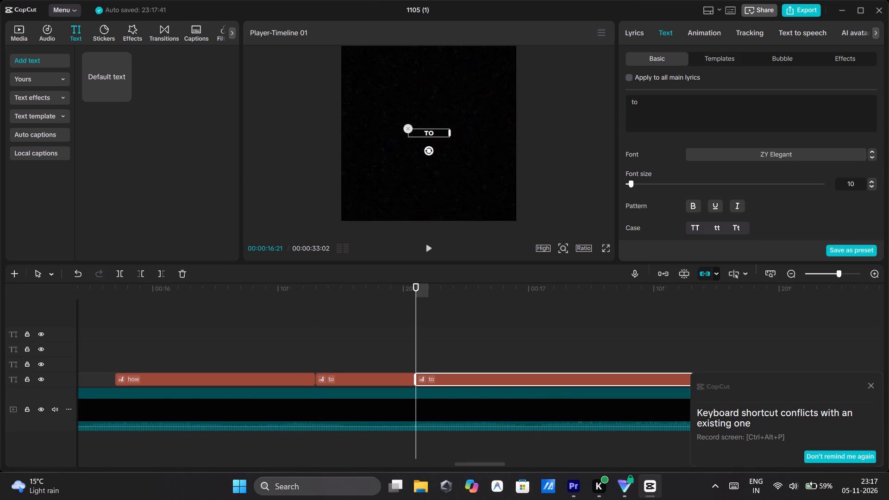
pyautogui.press('BackSpace')
pyautogui.write('ake')
pyautogui.press('space')
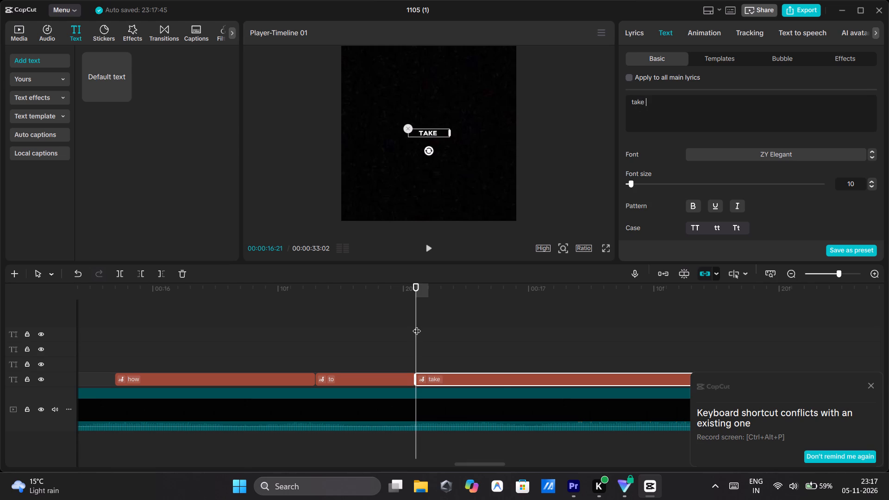
# Split the "take" lyric clip at 00:00:16:28 and change the second part's text to "controll".
pyautogui.moveTo(417, 325); pyautogui.dragTo(503, 309)
pyautogui.hotkey('ctrl', 'b')
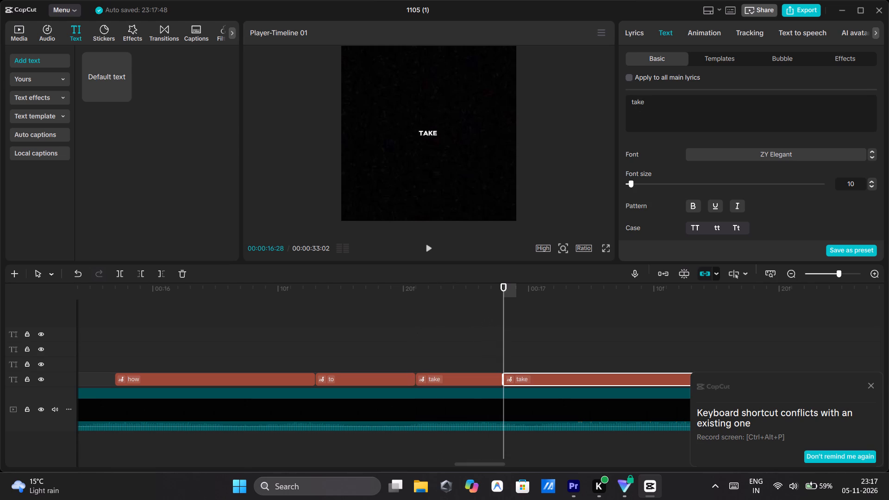
pyautogui.click(709, 112)
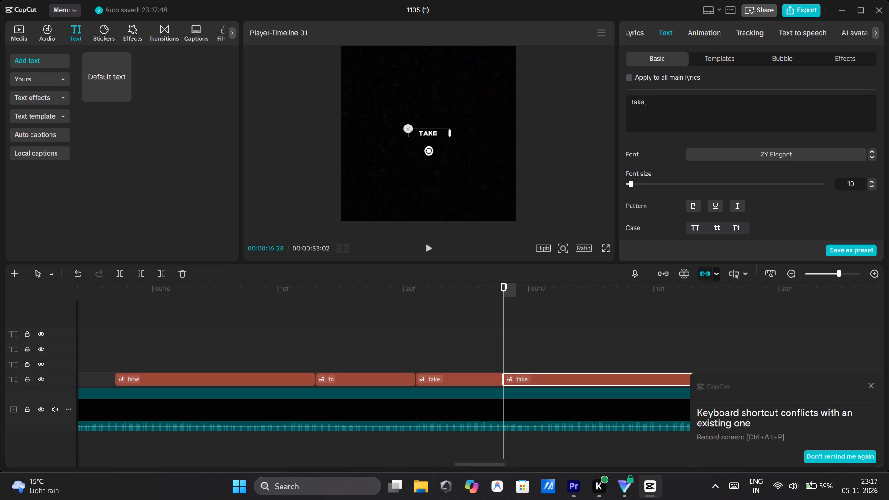
pyautogui.press('BackSpace')
pyautogui.press('BackSpace')
pyautogui.press('BackSpace')
pyautogui.press('BackSpace')
pyautogui.press('BackSpace')
pyautogui.press('BackSpace')
pyautogui.press('BackSpace')
pyautogui.press('BackSpace')
pyautogui.press('BackSpace')
pyautogui.press('BackSpace')
pyautogui.press('BackSpace')
pyautogui.press('BackSpace')
pyautogui.press('BackSpace')
pyautogui.write('controol')
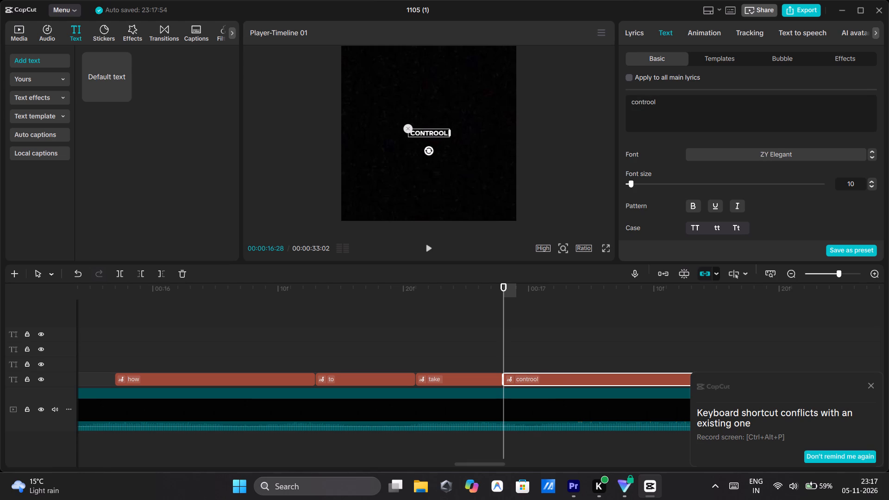
pyautogui.press('BackSpace')
pyautogui.press('BackSpace')
pyautogui.write('ll')
# Play the lyrics from "KNOWS" through "controll" in several passes to check the new word clips against the audio.
pyautogui.click(117, 338)
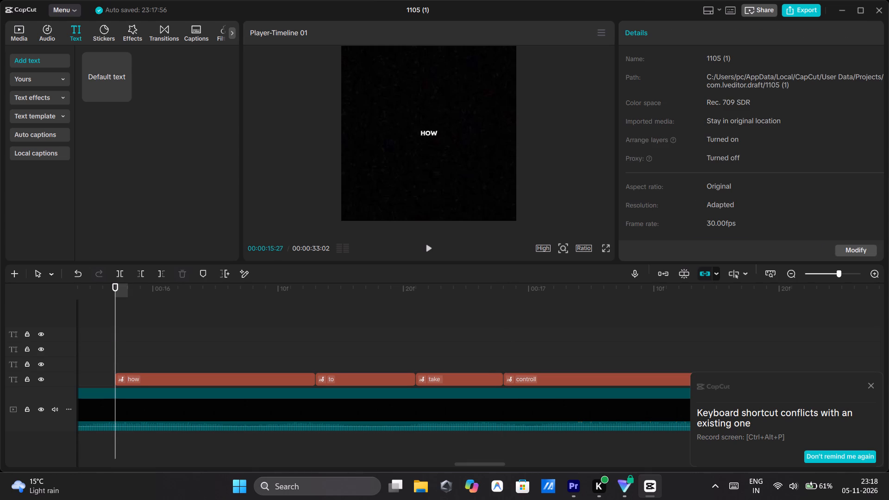
pyautogui.click(429, 242)
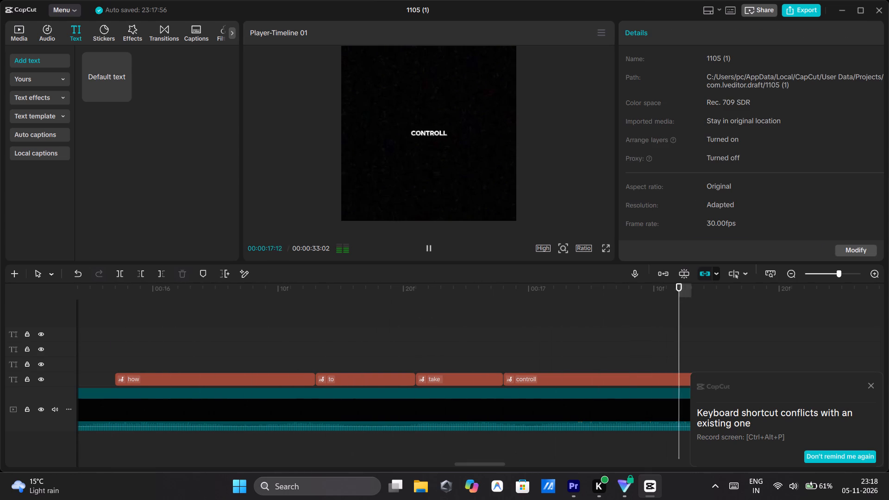
pyautogui.click(429, 242)
pyautogui.hscroll(4, 307, 331)
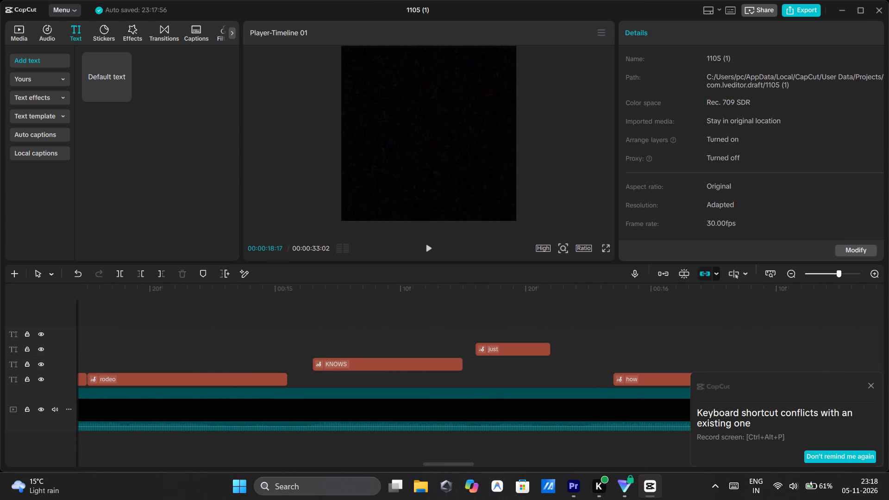
pyautogui.click(384, 304)
pyautogui.click(434, 239)
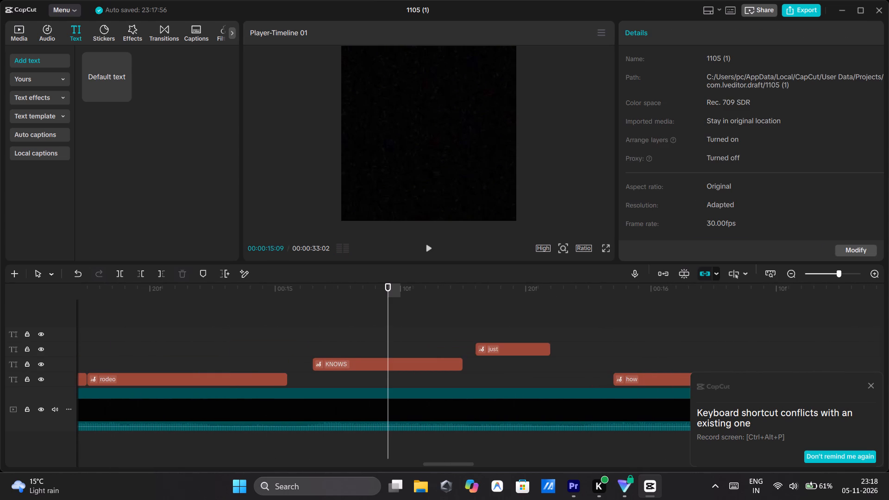
pyautogui.click(427, 246)
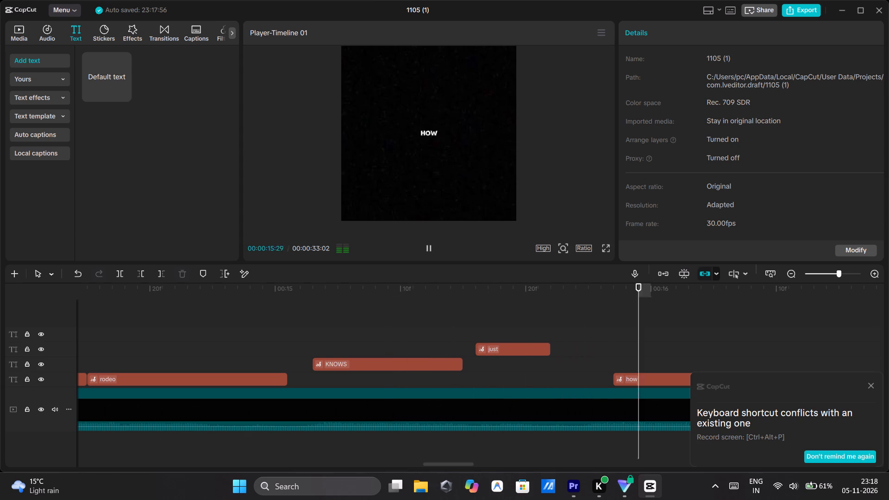
pyautogui.click(427, 246)
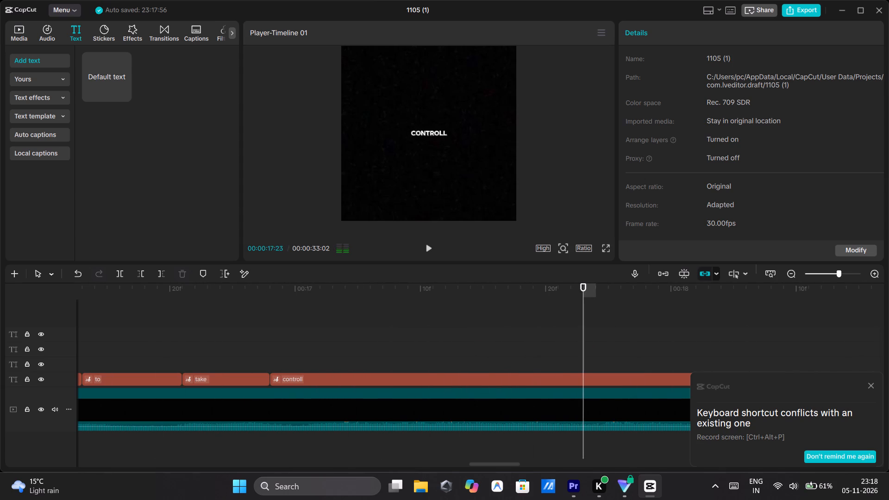
pyautogui.hscroll(2, 302, 324)
pyautogui.click(244, 325)
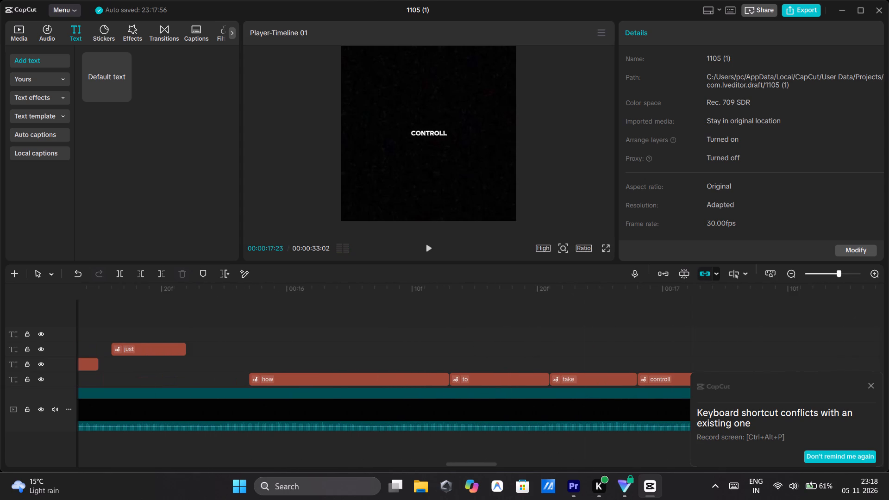
pyautogui.click(430, 251)
pyautogui.click(430, 251)
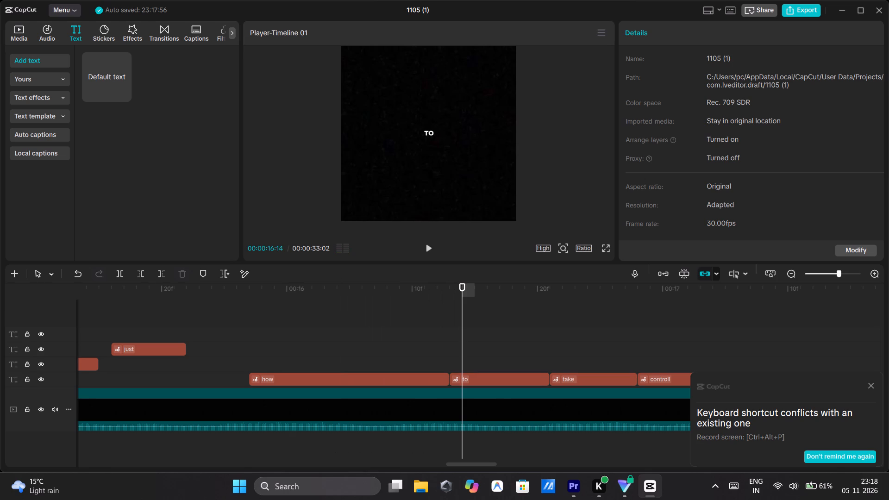
# Play the "how" lyric against the audio and trim the end of its clip to 00:00:16:06.
pyautogui.click(240, 344)
pyautogui.click(429, 246)
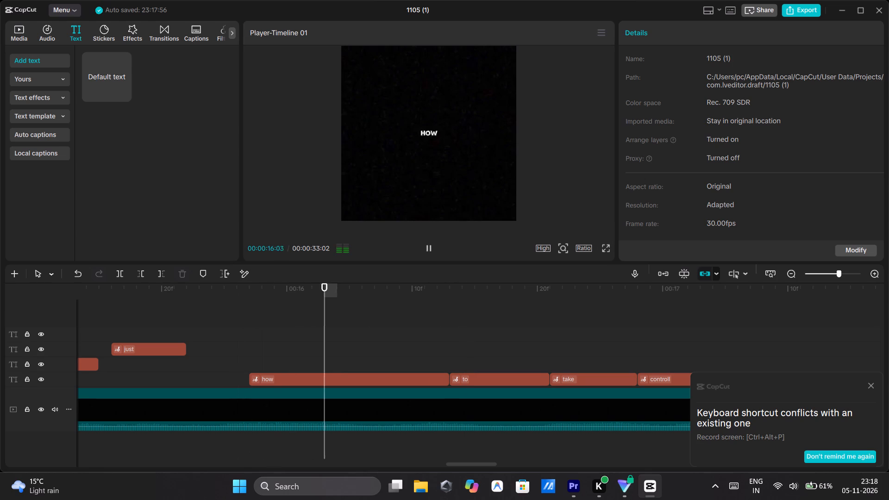
pyautogui.click(429, 246)
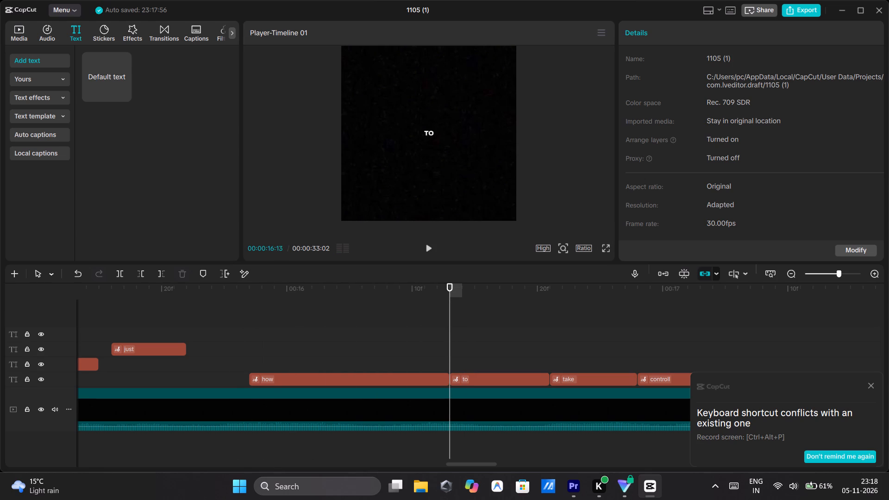
pyautogui.click(232, 332)
pyautogui.click(430, 248)
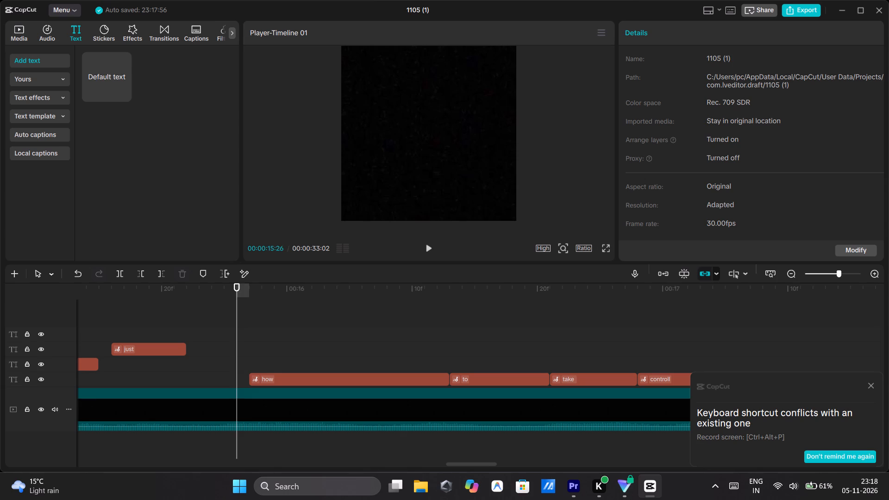
pyautogui.click(430, 248)
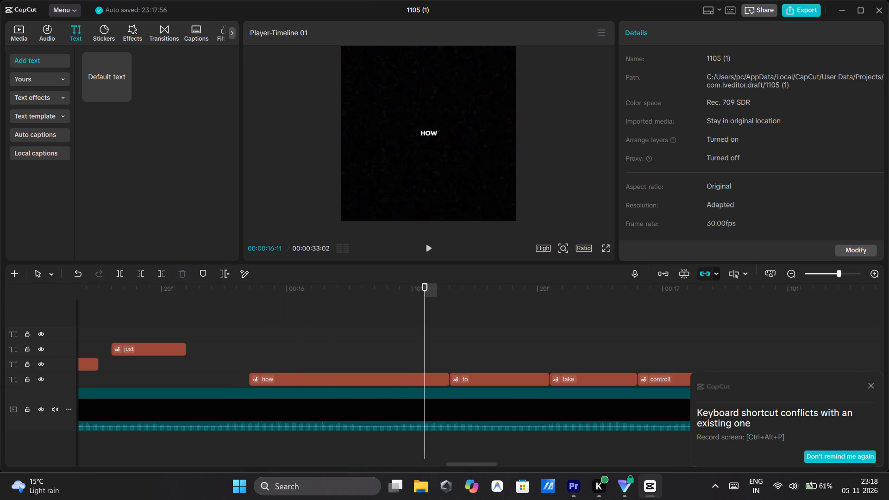
pyautogui.moveTo(425, 314); pyautogui.dragTo(360, 325)
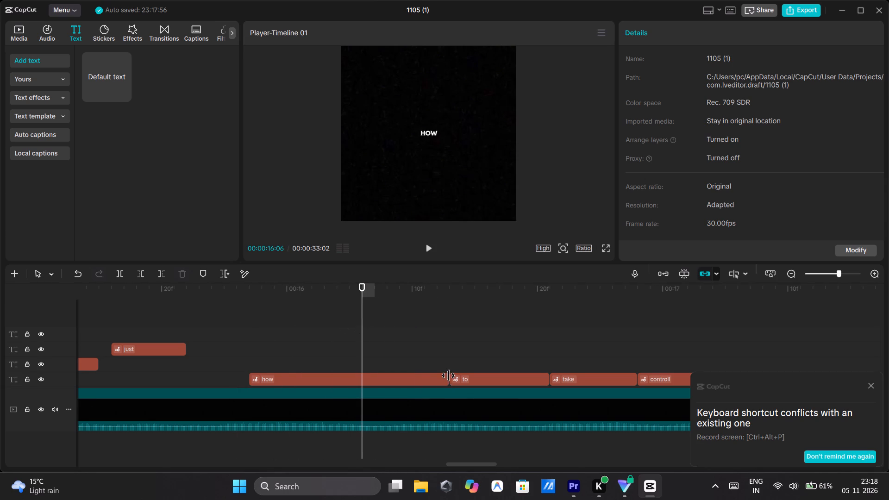
pyautogui.moveTo(448, 375); pyautogui.dragTo(361, 392)
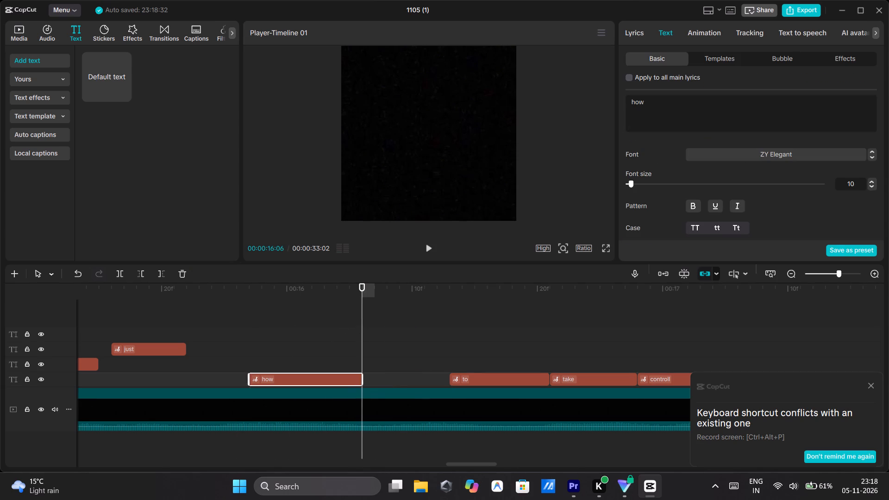
# Move the "to" lyric clip earlier so it starts directly after "how" at 00:00:16:06.
pyautogui.moveTo(466, 373); pyautogui.dragTo(383, 378)
# Play the retimed "how" and "to" clips and move the "take" clip earlier to start at about 00:00:16:15.
pyautogui.click(256, 331)
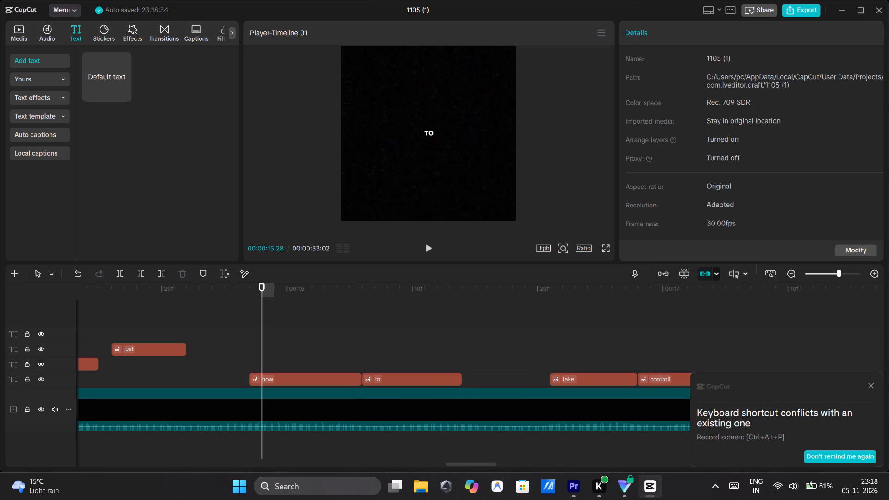
pyautogui.click(239, 328)
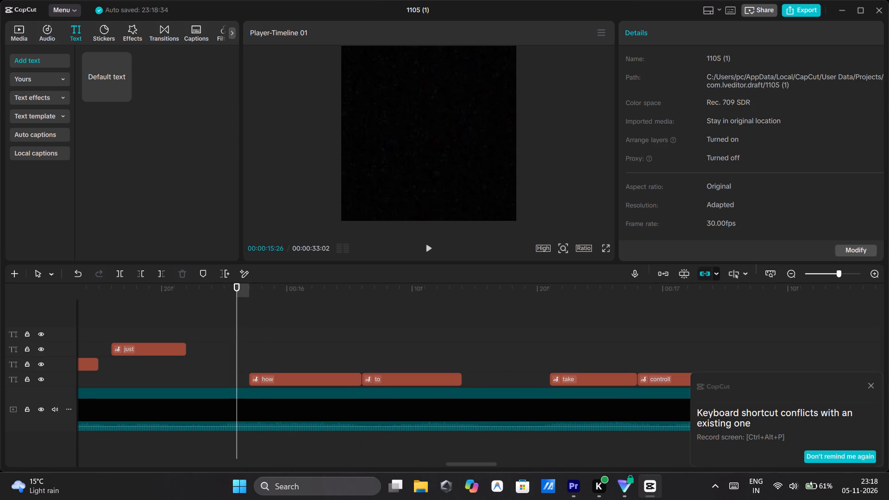
pyautogui.click(430, 243)
pyautogui.click(430, 243)
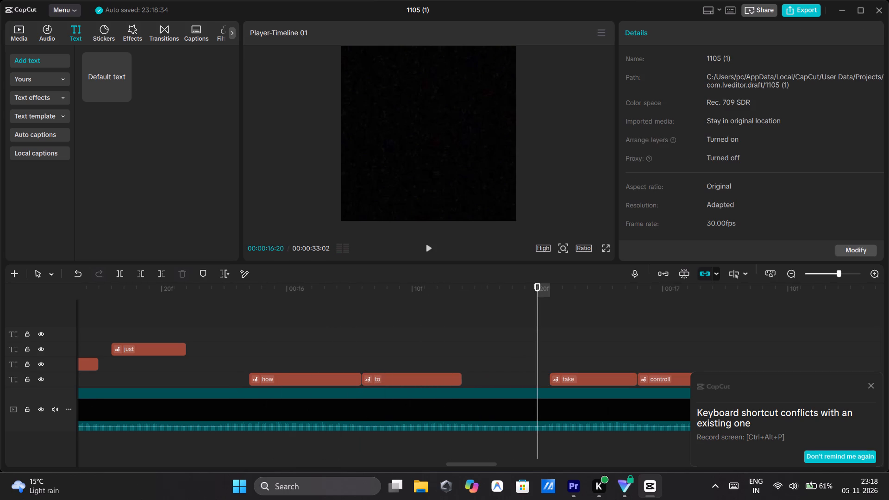
pyautogui.moveTo(577, 376); pyautogui.dragTo(505, 377)
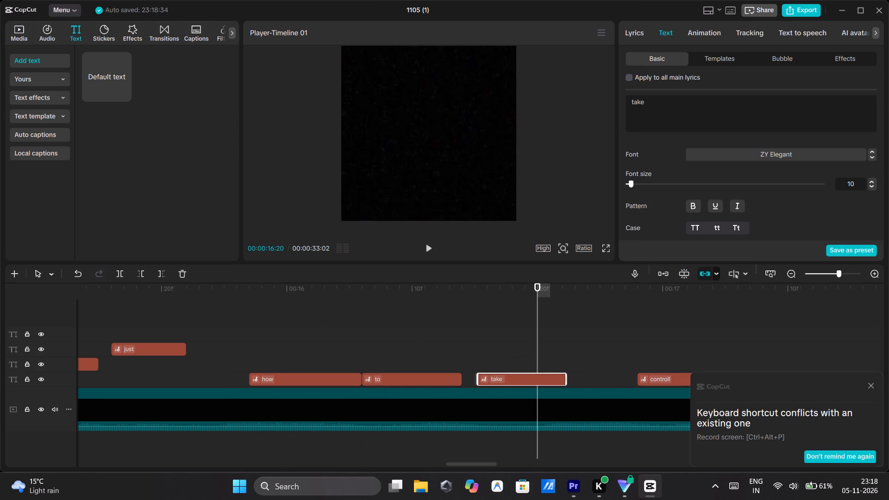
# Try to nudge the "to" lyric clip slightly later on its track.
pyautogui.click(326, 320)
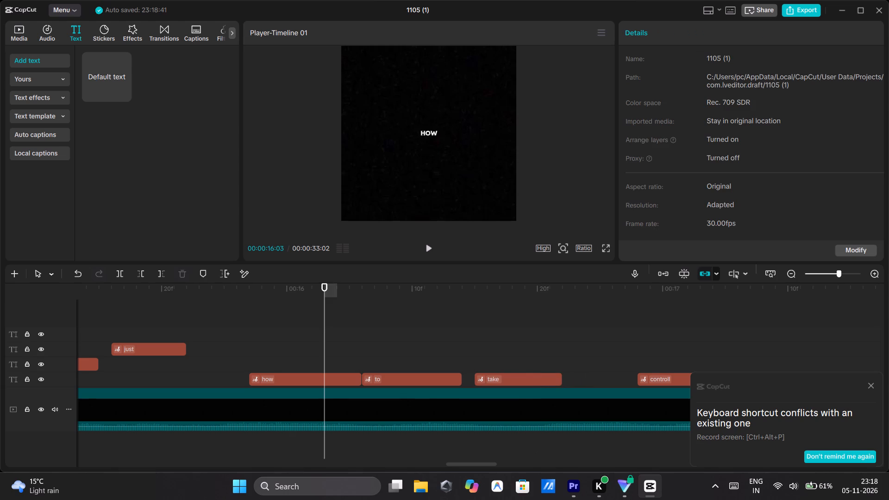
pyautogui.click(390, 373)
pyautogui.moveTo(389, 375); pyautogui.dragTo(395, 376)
# Play the lyrics from "how" onward and again from "whose" through "take" to check the word timing against the audio.
pyautogui.click(291, 317)
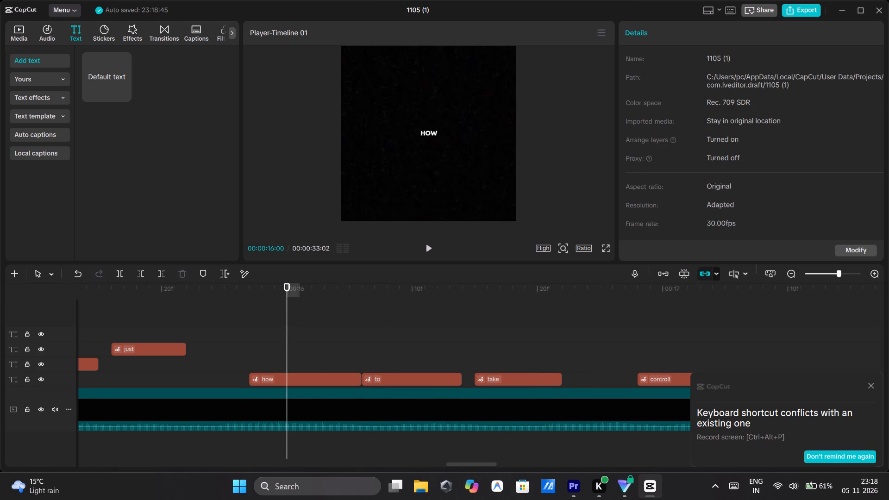
pyautogui.click(421, 249)
pyautogui.doubleClick(421, 249)
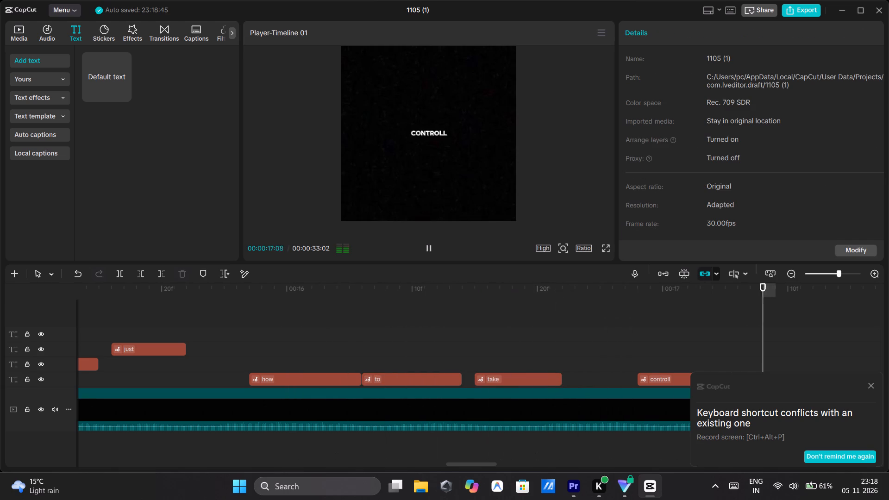
pyautogui.hscroll(1, 339, 324)
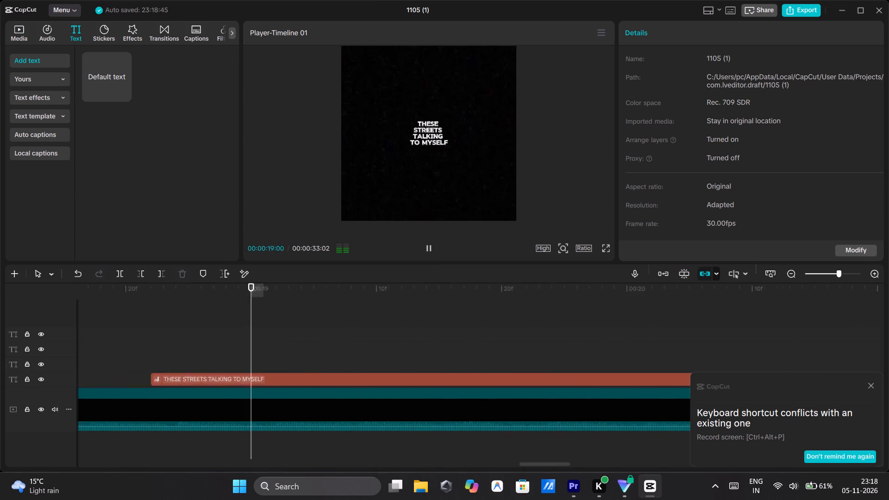
pyautogui.hscroll(1, 339, 324)
pyautogui.click(441, 244)
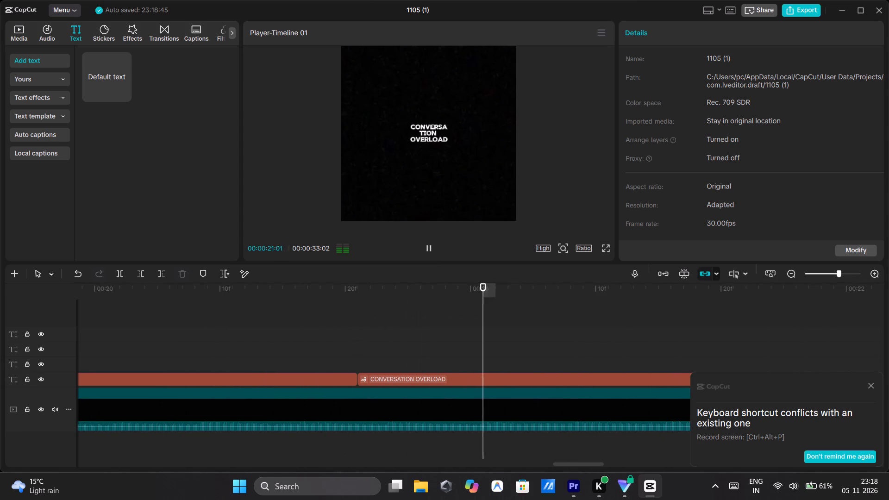
pyautogui.click(433, 246)
pyautogui.hscroll(6, 353, 300)
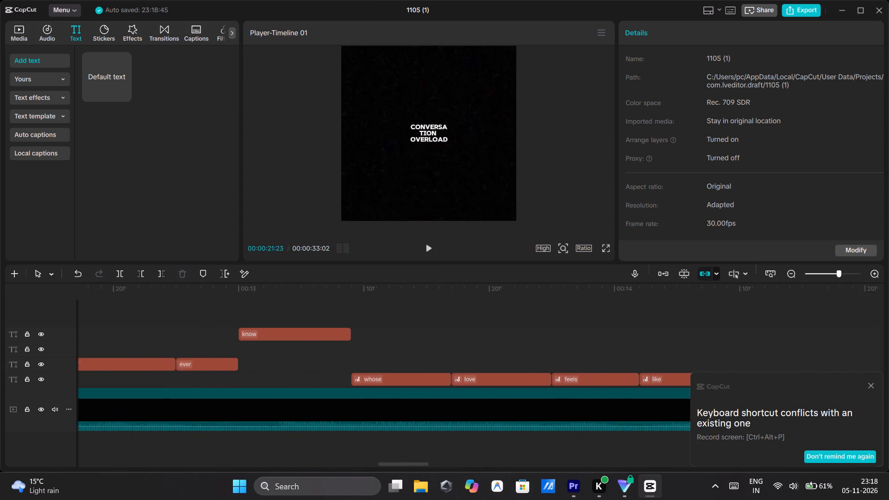
pyautogui.hscroll(1, 353, 300)
pyautogui.click(392, 325)
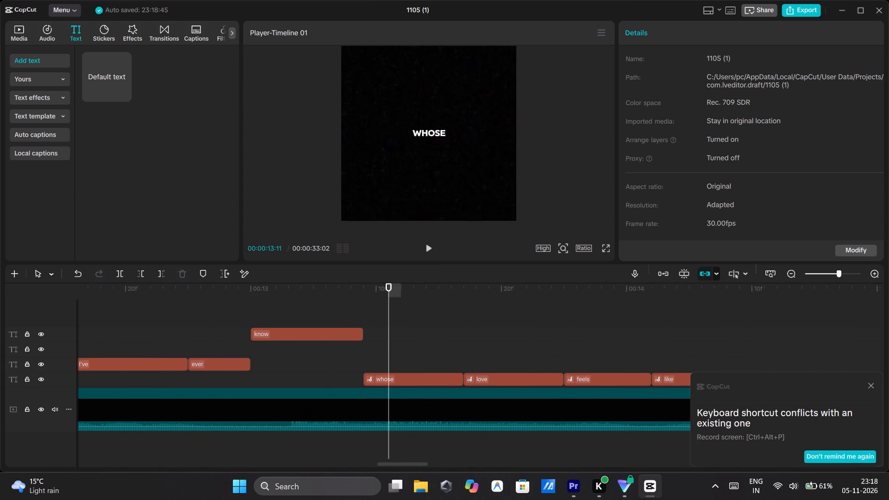
pyautogui.click(430, 256)
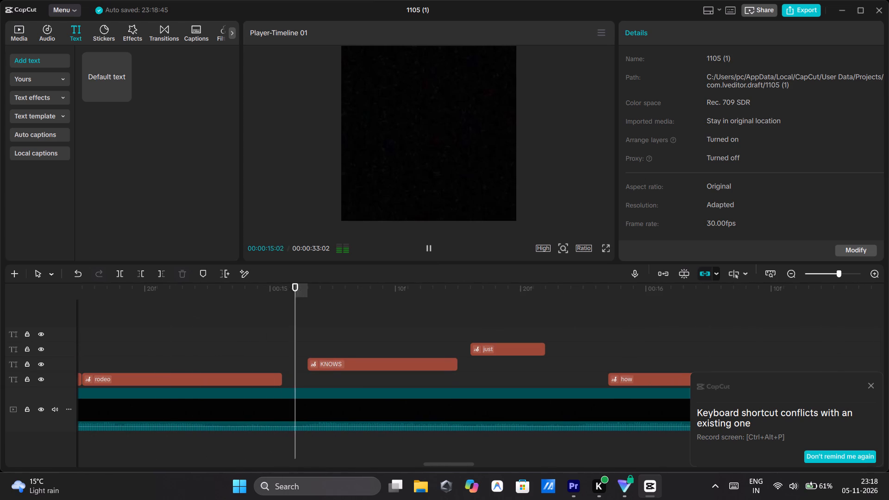
pyautogui.click(430, 256)
pyautogui.doubleClick(430, 256)
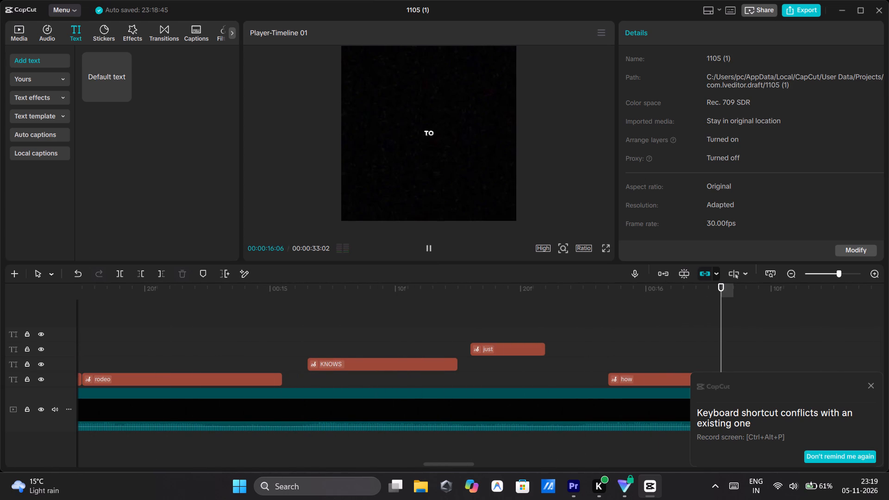
pyautogui.doubleClick(430, 256)
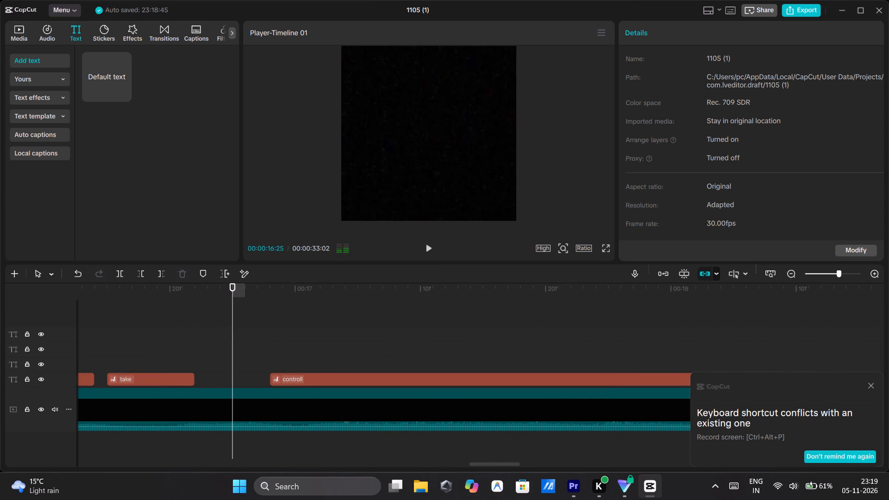
# Move the "controll" lyric clip earlier so it starts at 00:00:16:24.
pyautogui.moveTo(319, 376); pyautogui.dragTo(319, 376)
pyautogui.moveTo(319, 376); pyautogui.dragTo(283, 377)
pyautogui.click(203, 328)
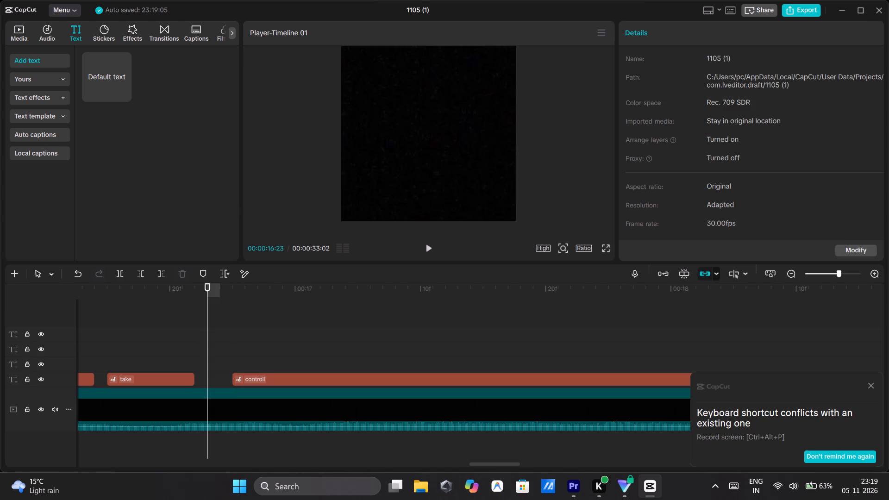
pyautogui.moveTo(275, 384); pyautogui.dragTo(271, 383)
pyautogui.moveTo(271, 383); pyautogui.dragTo(266, 383)
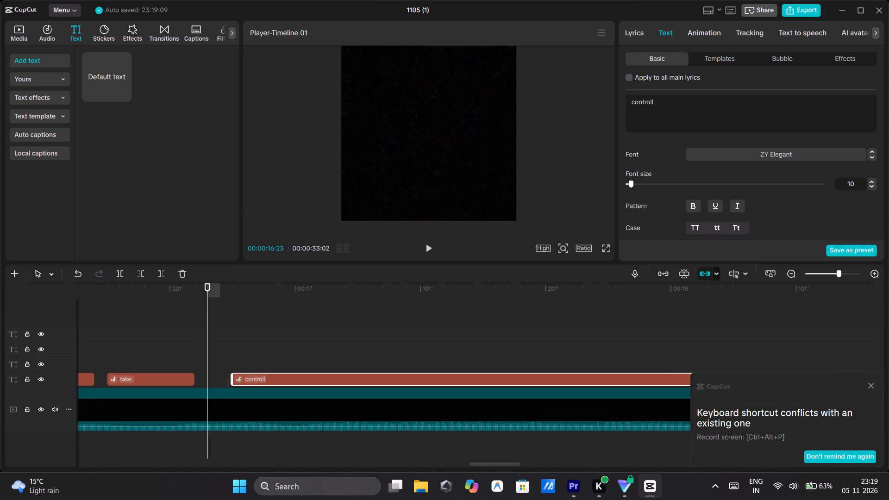
pyautogui.moveTo(273, 381); pyautogui.dragTo(266, 383)
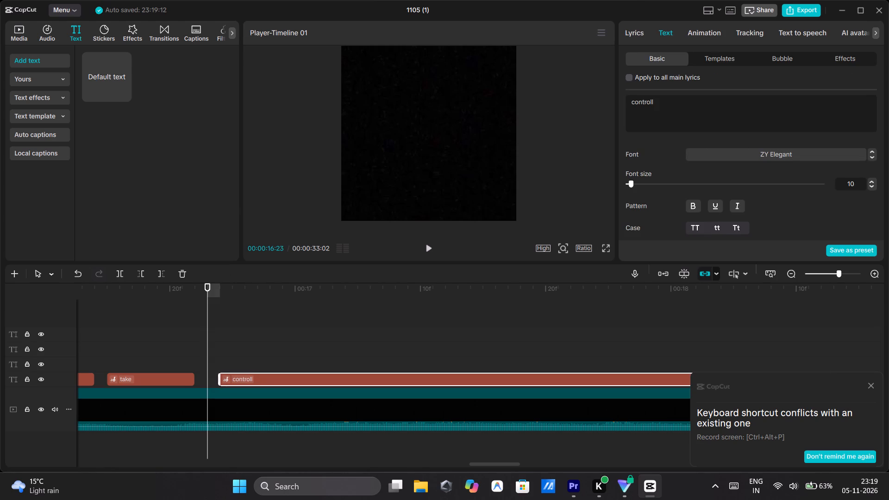
# Play the lyrics from "how" through "controll" into the "THESE STREETS TALKING TO MYSELF" line to check the timing.
pyautogui.click(428, 251)
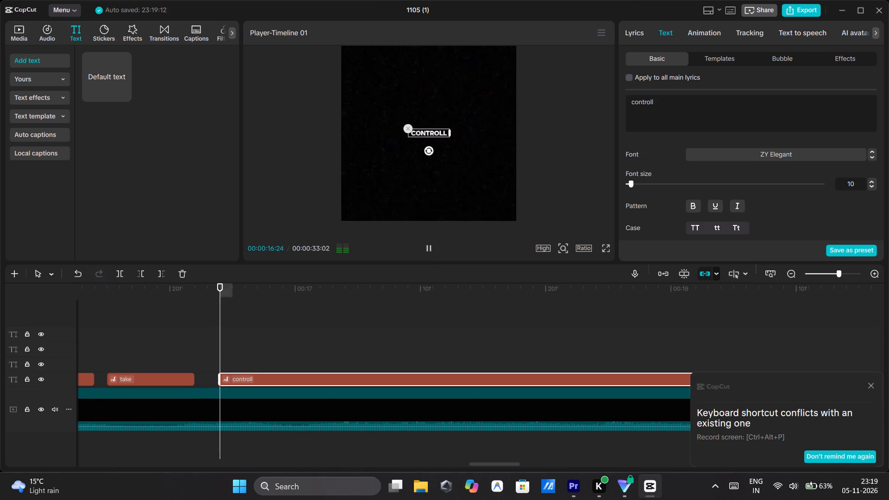
pyautogui.click(428, 251)
pyautogui.hscroll(1, 282, 341)
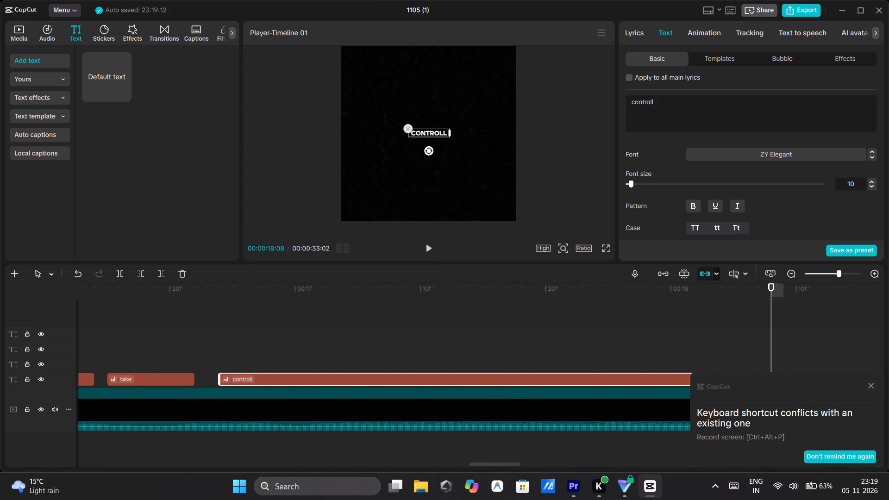
pyautogui.hscroll(1, 282, 341)
pyautogui.click(180, 327)
pyautogui.click(432, 243)
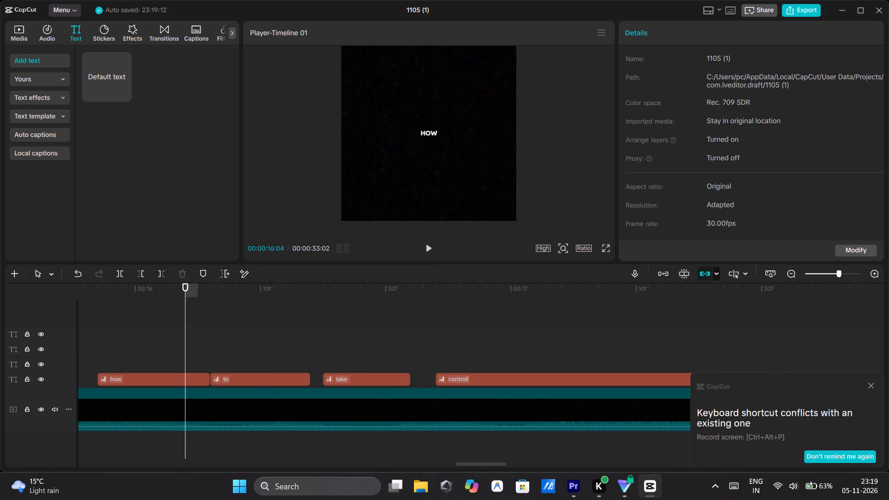
pyautogui.click(432, 243)
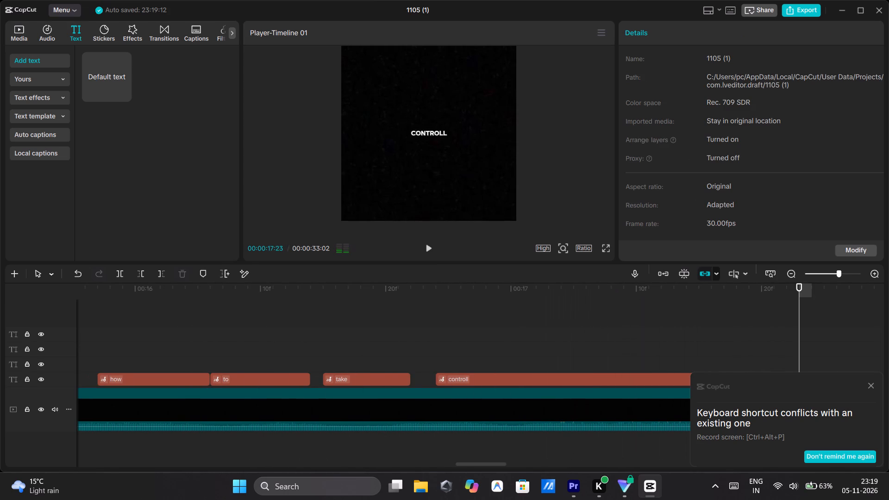
pyautogui.click(432, 243)
pyautogui.click(432, 243)
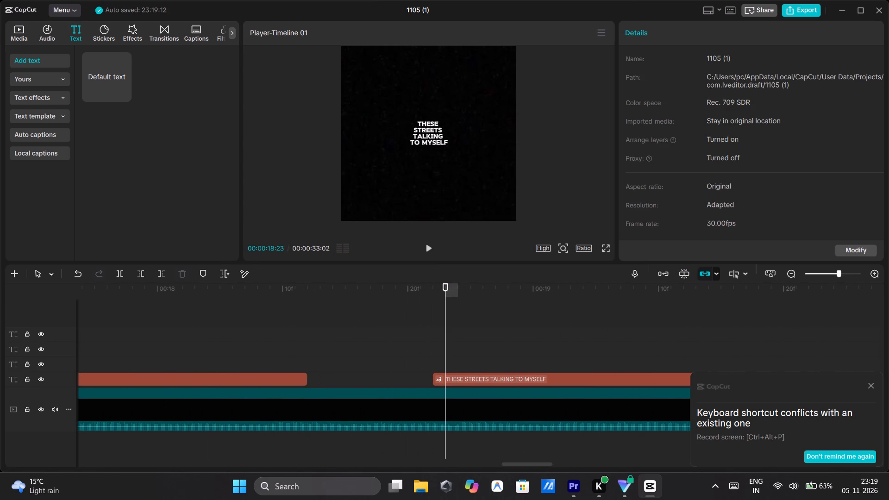
# Trim the end of the "controll" lyric clip back to about 00:00:17:24.
pyautogui.hscroll(1, 342, 333)
pyautogui.hscroll(1, 400, 359)
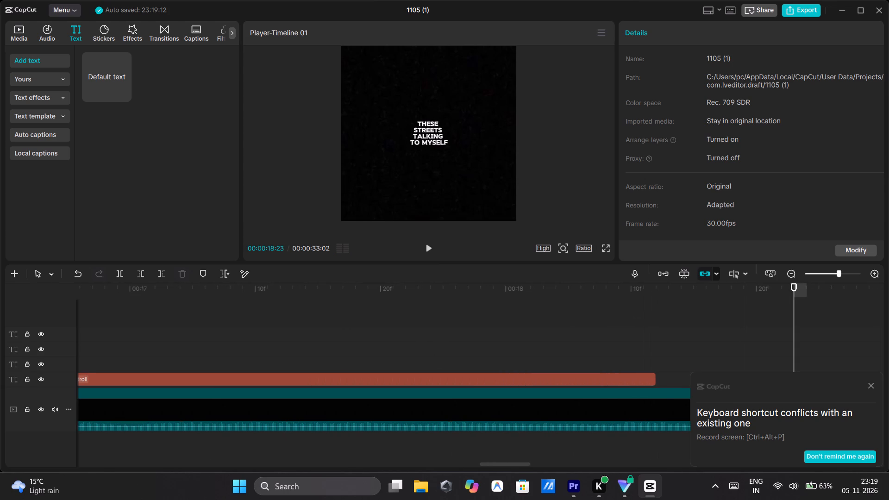
pyautogui.moveTo(655, 375); pyautogui.dragTo(455, 395)
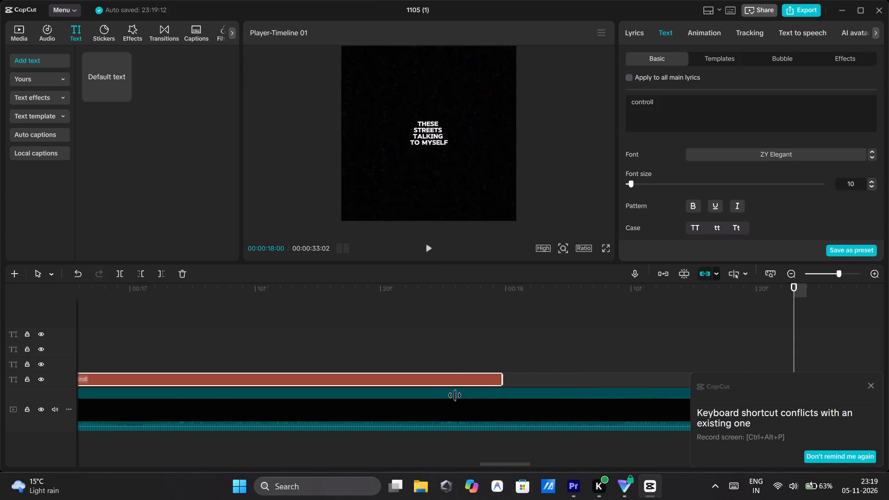
pyautogui.moveTo(455, 395); pyautogui.dragTo(435, 399)
# Play from the start of the "controll" clip past its new end to check the trim against the audio.
pyautogui.hscroll(1, 348, 309)
pyautogui.click(400, 314)
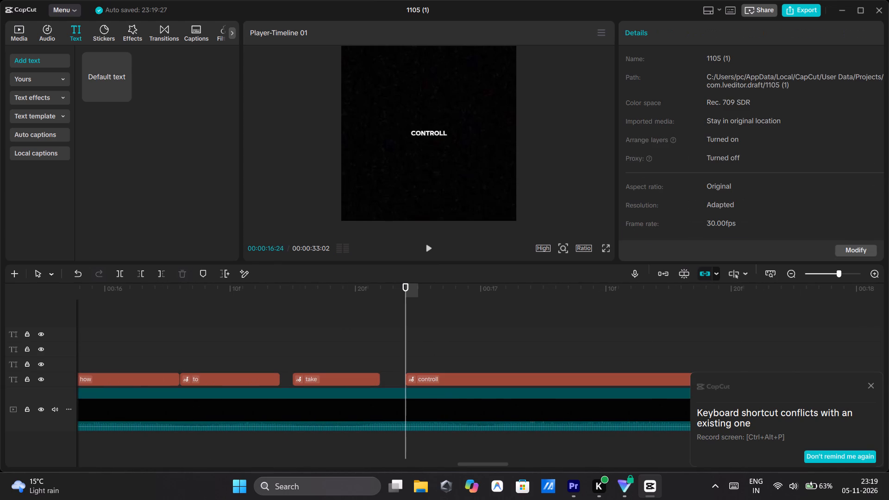
pyautogui.click(431, 244)
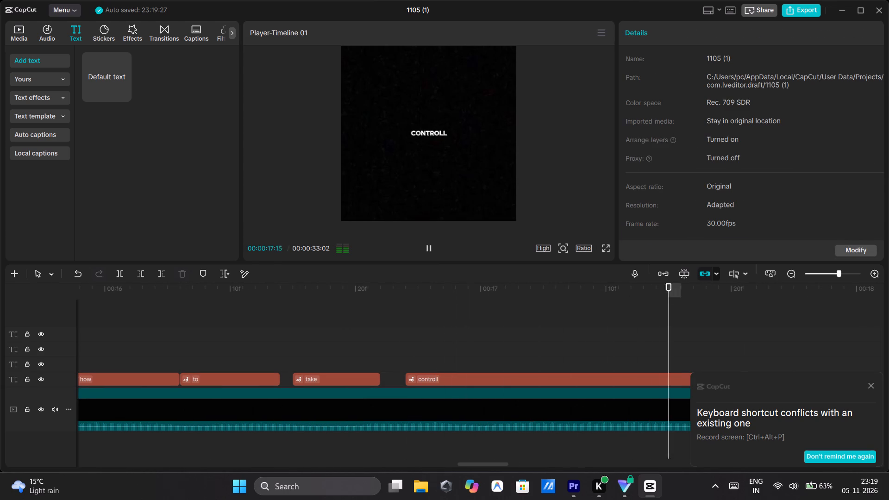
pyautogui.click(431, 244)
pyautogui.hscroll(1, 260, 340)
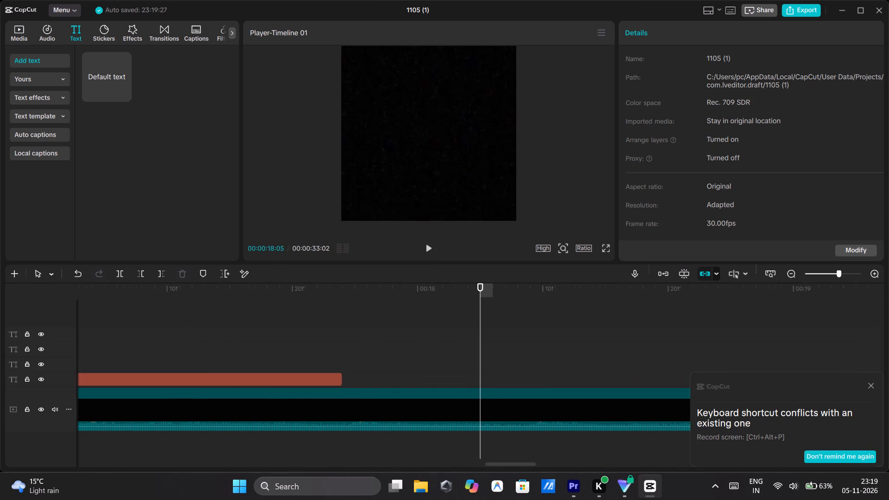
# Replay the "controll" lyric against the audio and trim the clip's end back to about 00:00:17:19.
pyautogui.hscroll(1, 260, 340)
pyautogui.click(350, 325)
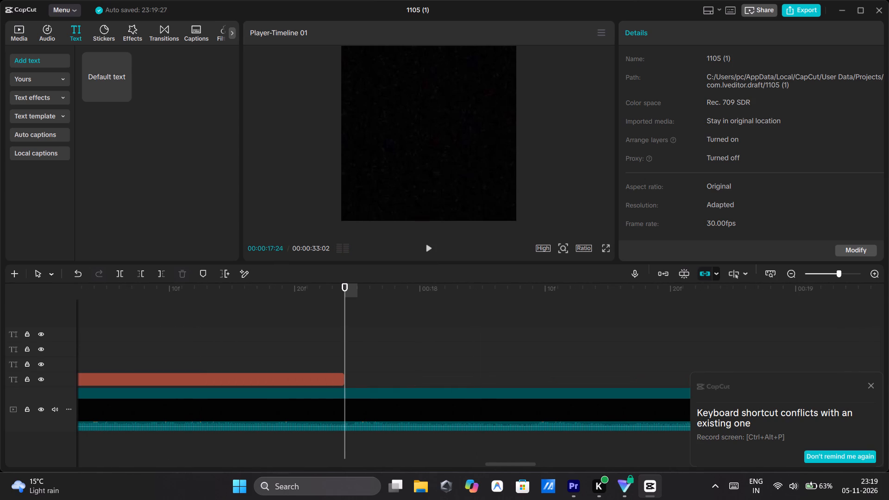
pyautogui.click(197, 325)
pyautogui.doubleClick(429, 253)
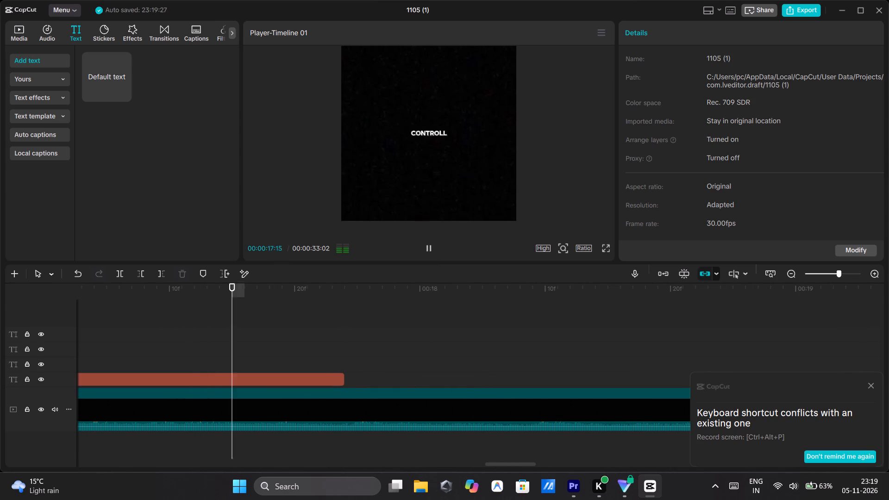
pyautogui.doubleClick(429, 253)
pyautogui.click(226, 329)
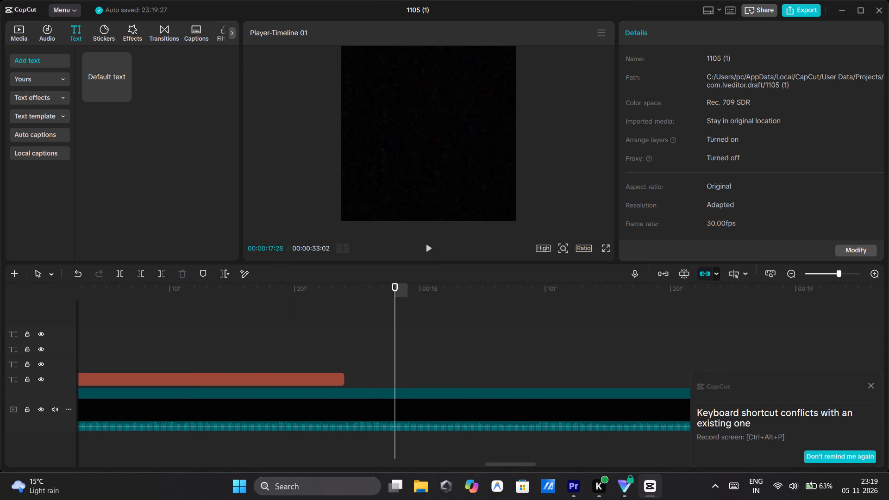
pyautogui.hscroll(1, 226, 329)
pyautogui.click(298, 316)
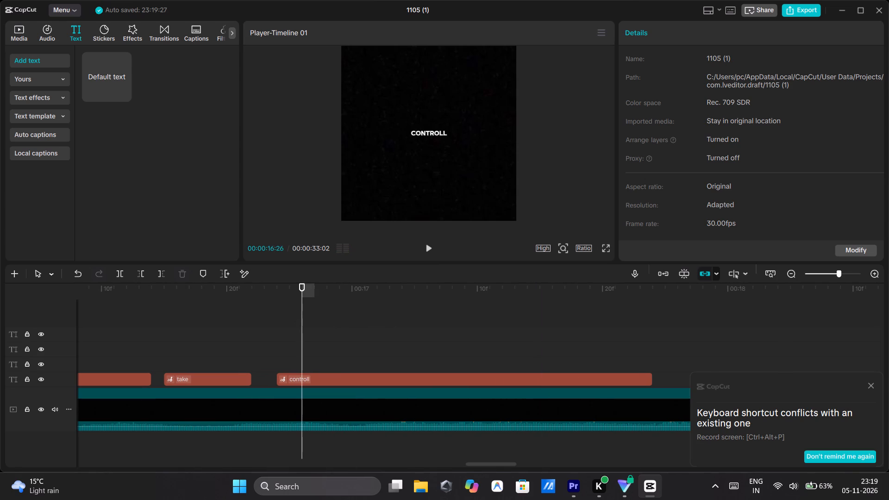
pyautogui.click(425, 252)
pyautogui.click(425, 252)
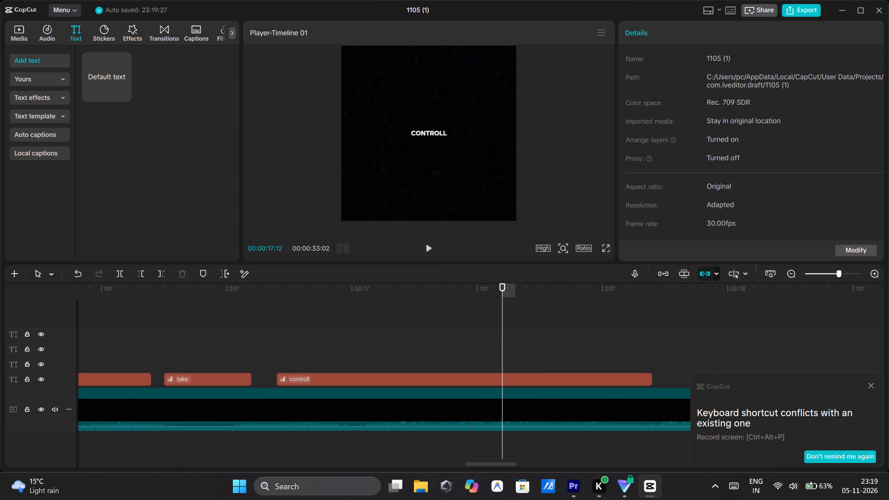
pyautogui.doubleClick(428, 246)
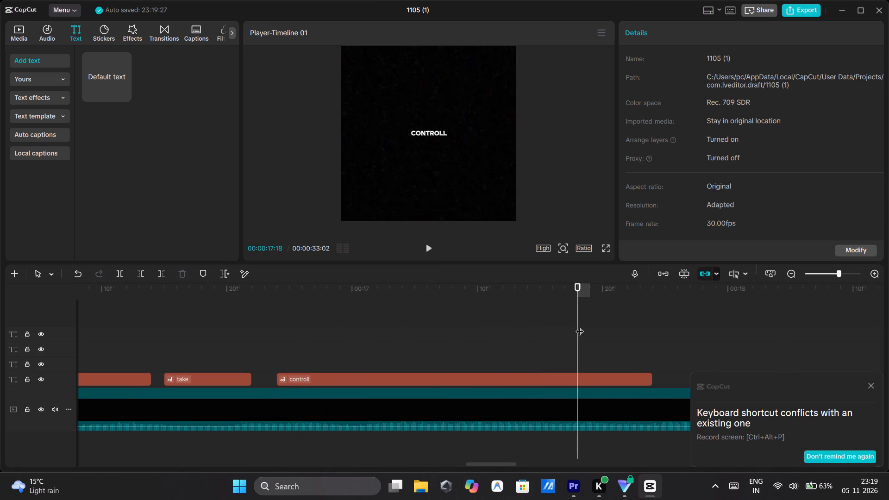
pyautogui.moveTo(652, 375); pyautogui.dragTo(585, 374)
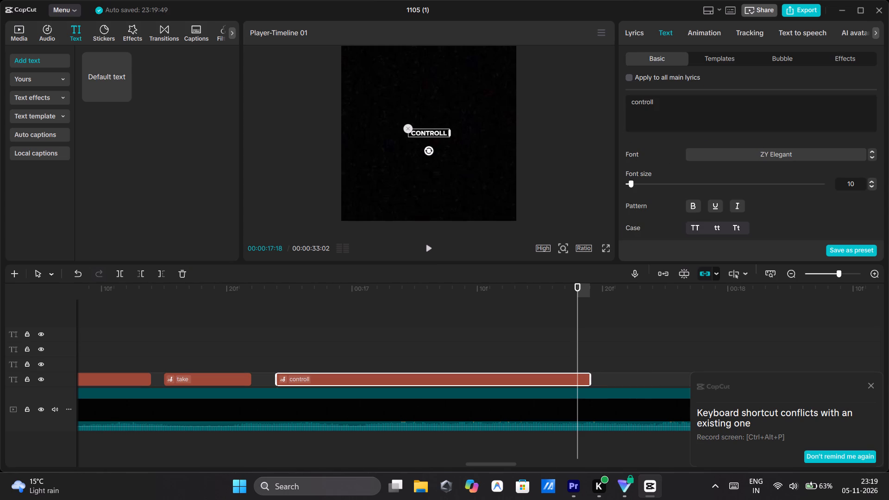
# Add a default text clip in the gap after "controll", starting at about 00:00:17:20 on the track above.
pyautogui.doubleClick(431, 251)
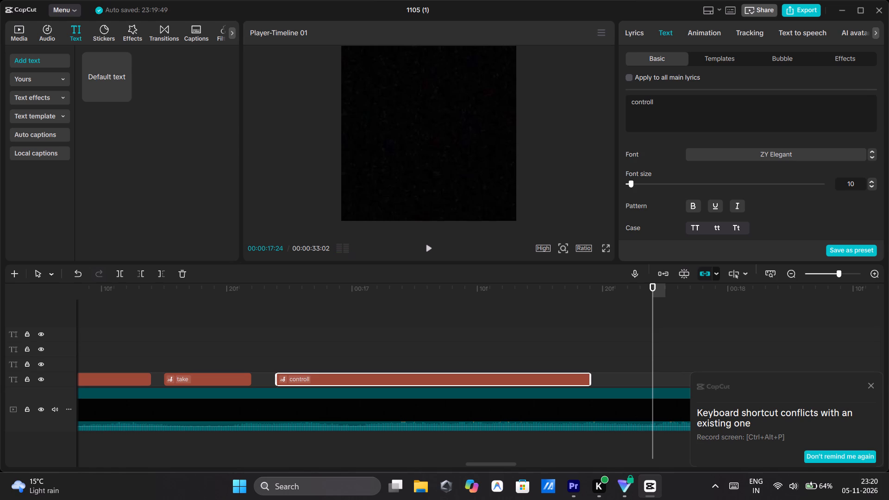
pyautogui.hscroll(-1, 596, 330)
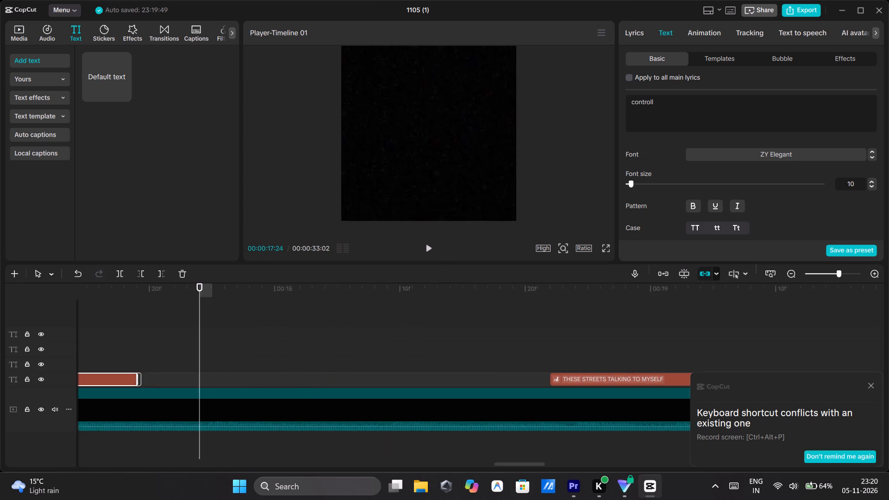
pyautogui.hscroll(-1, 596, 330)
pyautogui.hscroll(1, 485, 319)
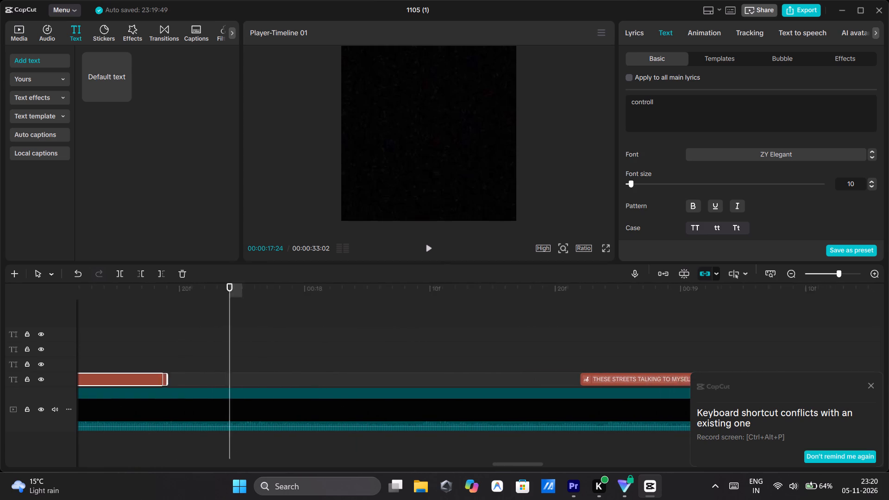
pyautogui.hscroll(1, 485, 319)
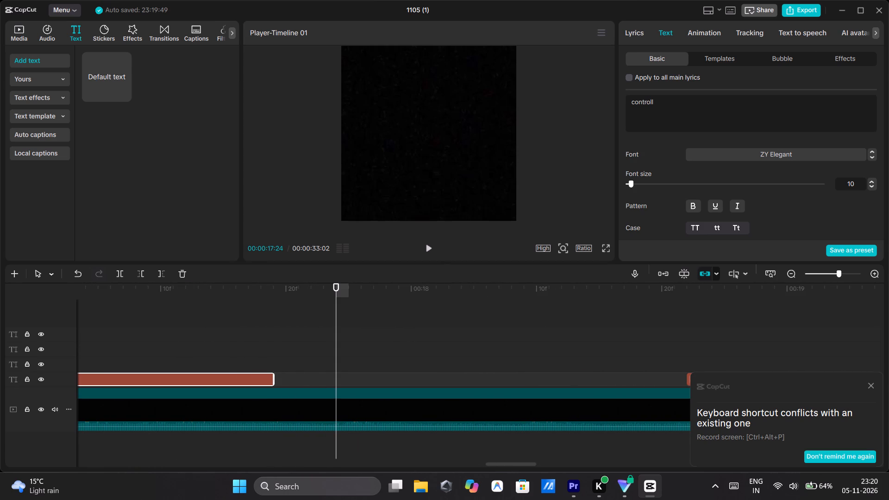
pyautogui.click(127, 96)
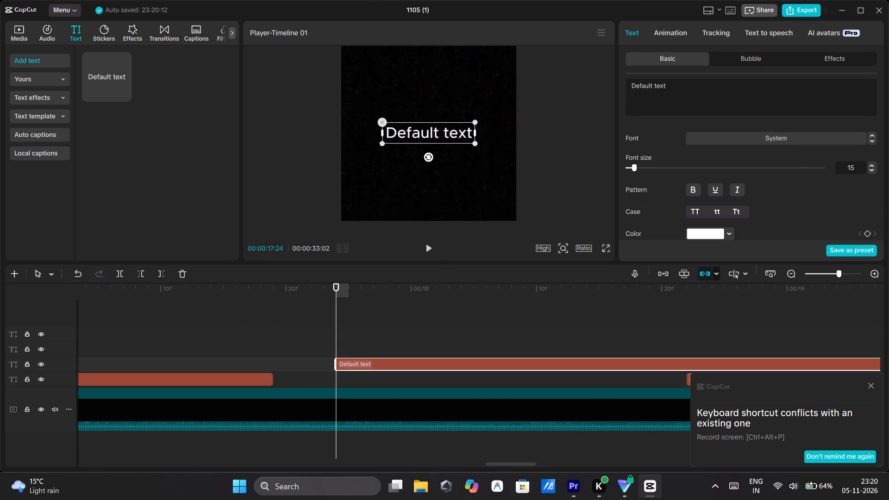
pyautogui.moveTo(399, 361); pyautogui.dragTo(348, 360)
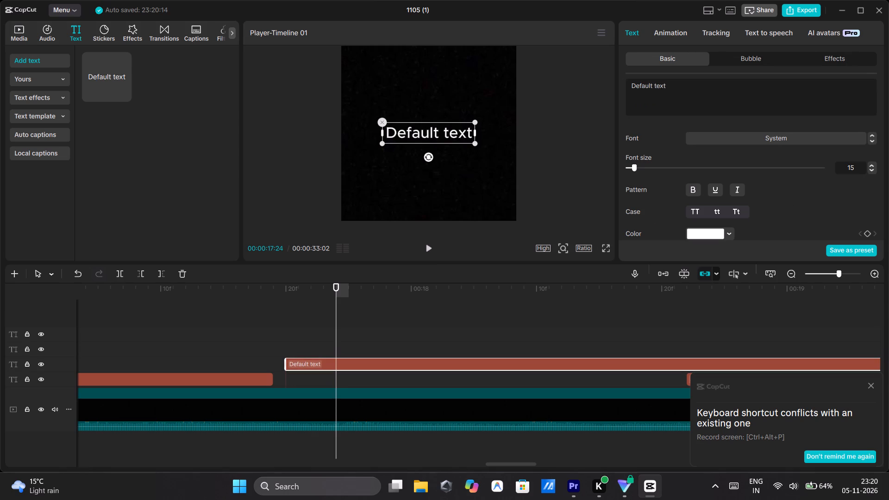
# Replace the new text clip's placeholder content with the word "when".
pyautogui.click(692, 117)
pyautogui.click(698, 87)
pyautogui.press('BackSpace')
pyautogui.press('BackSpace')
pyautogui.press('BackSpace')
pyautogui.press('BackSpace')
pyautogui.press('BackSpace')
pyautogui.press('BackSpace')
pyautogui.press('BackSpace')
pyautogui.press('BackSpace')
pyautogui.press('BackSpace')
pyautogui.press('BackSpace')
pyautogui.press('BackSpace')
pyautogui.press('BackSpace')
pyautogui.press('BackSpace')
pyautogui.press('BackSpace')
pyautogui.press('BackSpace')
pyautogui.press('BackSpace')
pyautogui.press('BackSpace')
pyautogui.press('BackSpace')
pyautogui.press('BackSpace')
pyautogui.write('whrn')
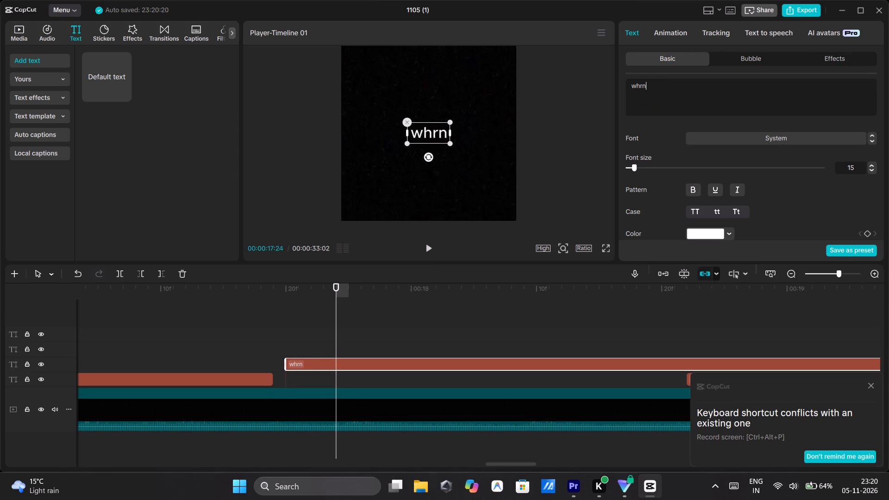
pyautogui.press('BackSpace')
pyautogui.press('BackSpace')
pyautogui.write('en')
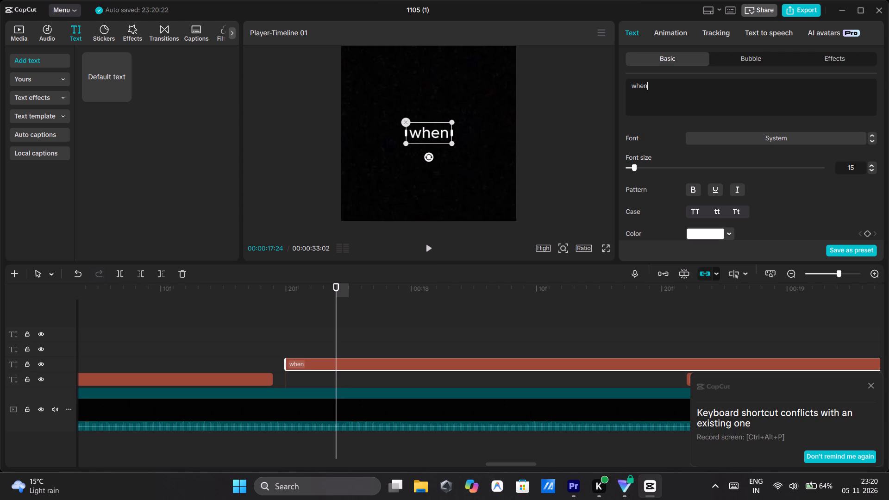
# Set the "when" text's font to ZY Elegant and scale it down in the preview to match the other lyric words.
pyautogui.moveTo(449, 143); pyautogui.dragTo(445, 141)
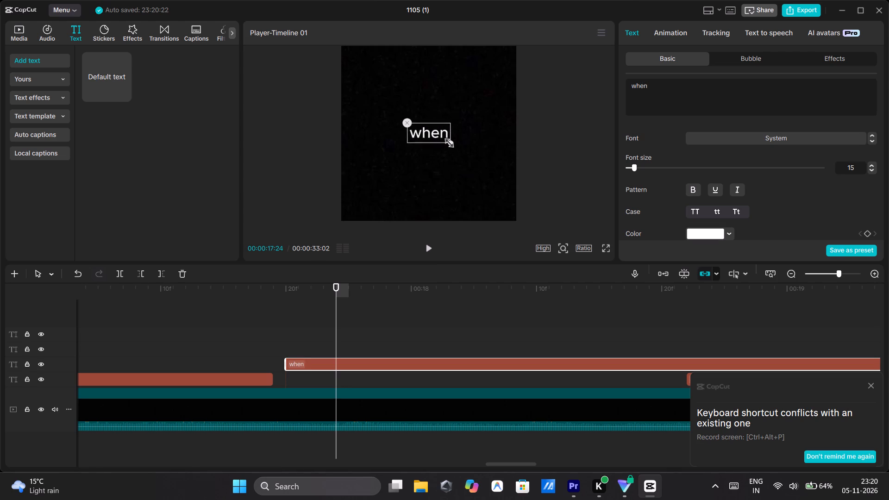
pyautogui.moveTo(445, 141); pyautogui.dragTo(436, 139)
pyautogui.click(712, 132)
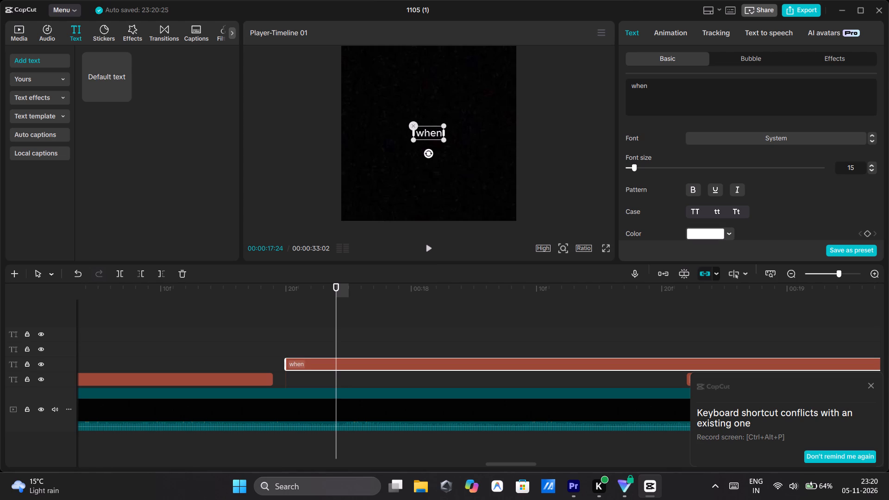
pyautogui.click(714, 131)
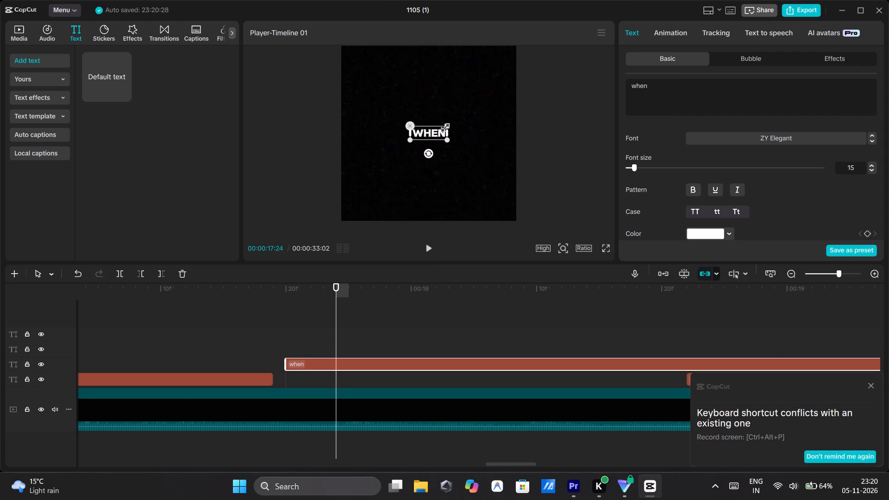
pyautogui.moveTo(447, 140); pyautogui.dragTo(442, 138)
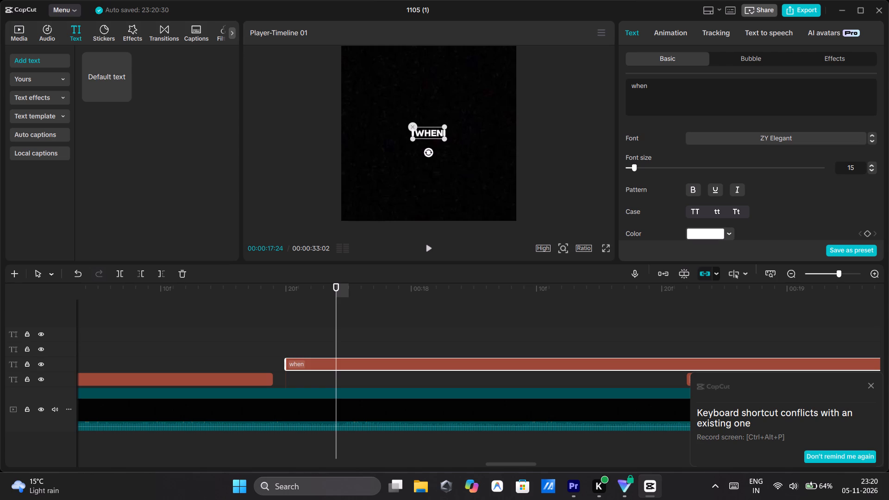
pyautogui.click(445, 138)
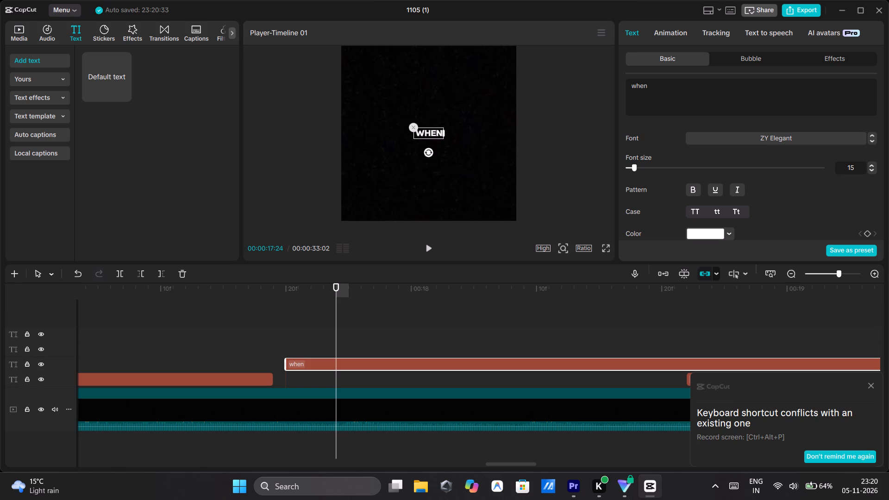
# Play from the "to" and "controll" lyrics into the "when" clip to check its timing against the audio.
pyautogui.click(257, 317)
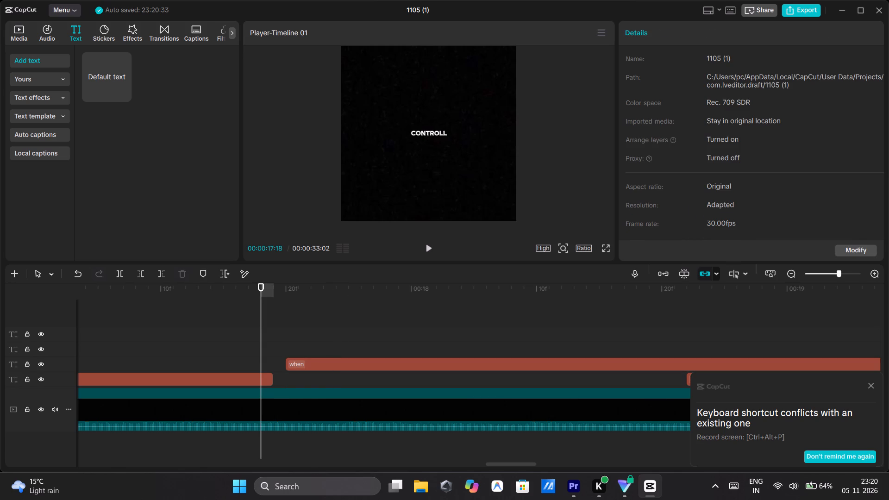
pyautogui.click(177, 319)
pyautogui.click(428, 248)
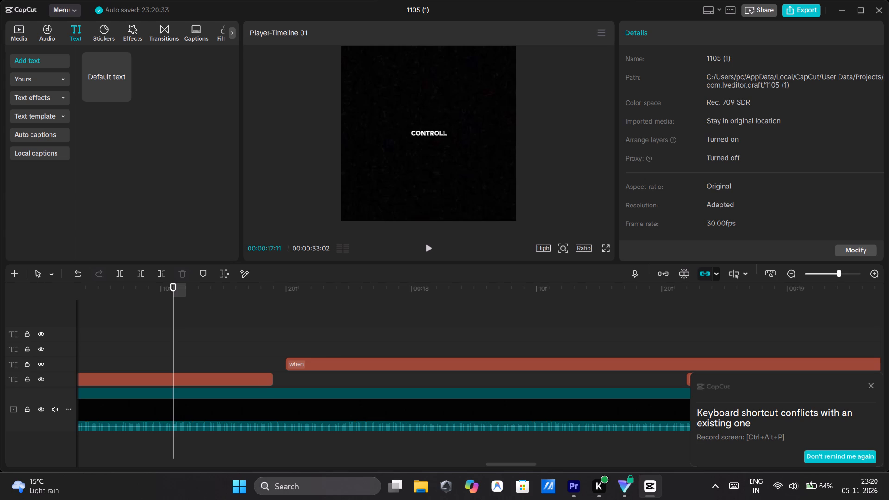
pyautogui.click(428, 248)
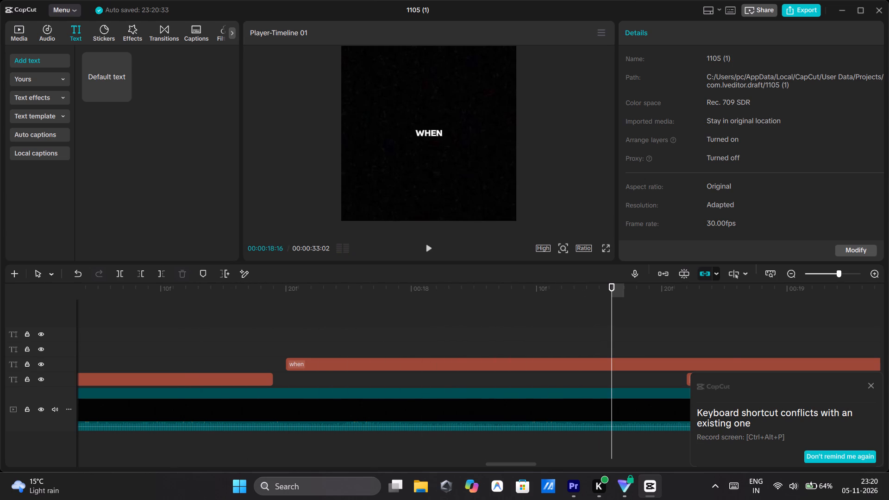
pyautogui.hscroll(2, 170, 352)
pyautogui.click(198, 308)
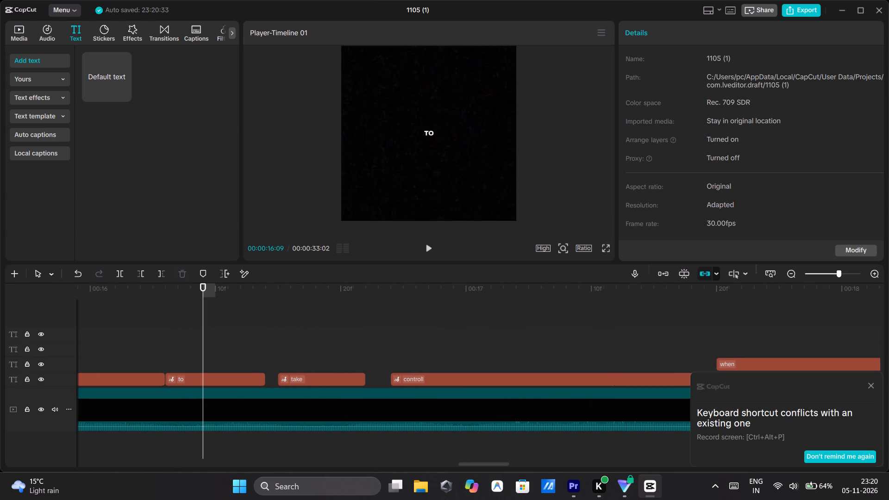
pyautogui.click(436, 245)
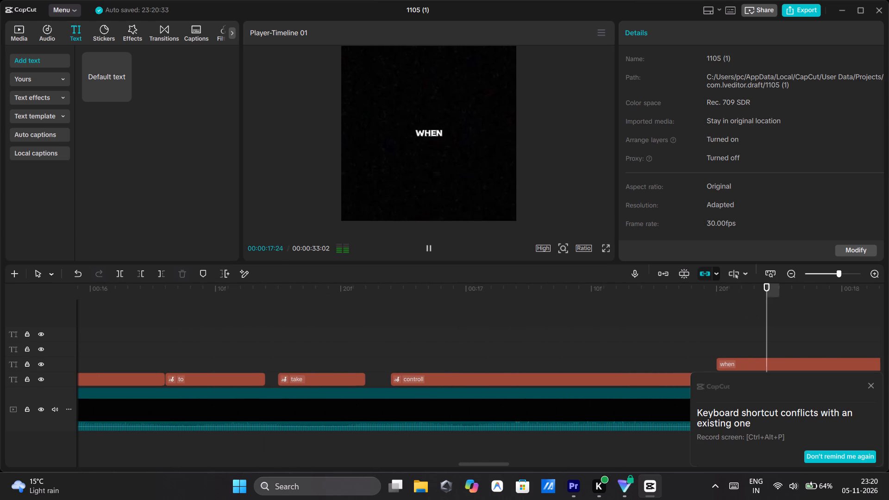
pyautogui.click(436, 245)
pyautogui.hscroll(1, 266, 320)
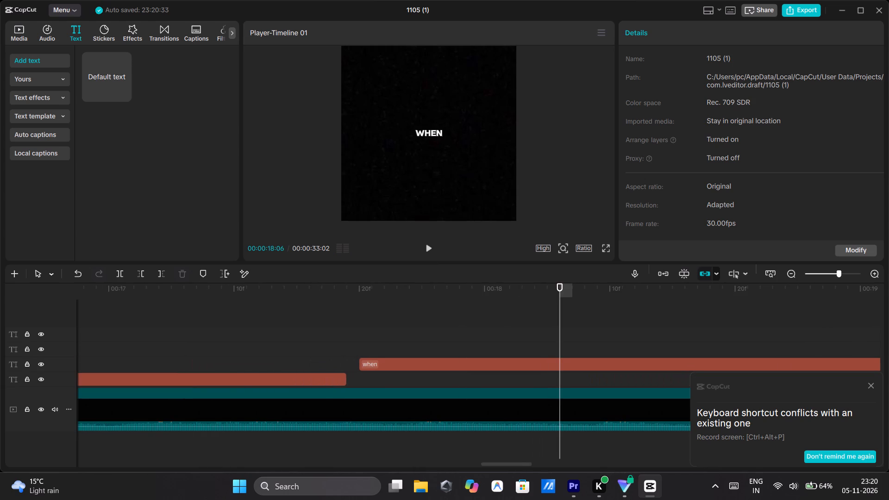
# Replay the transition from "controll" and shift the start of the "when" clip to about 00:00:17:24.
pyautogui.click(266, 320)
pyautogui.doubleClick(431, 244)
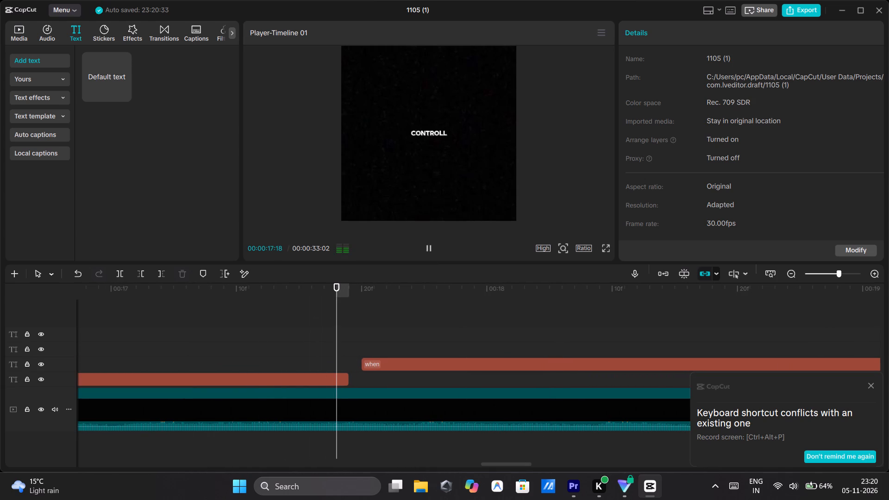
pyautogui.doubleClick(431, 244)
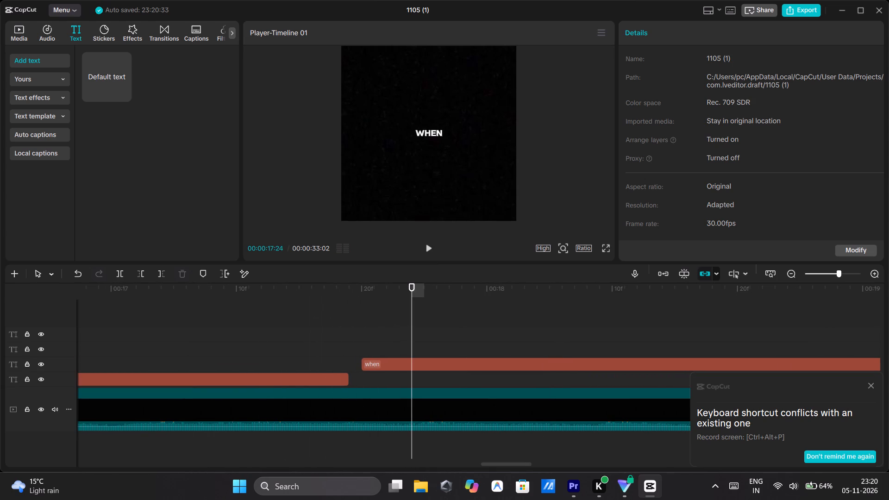
pyautogui.doubleClick(431, 244)
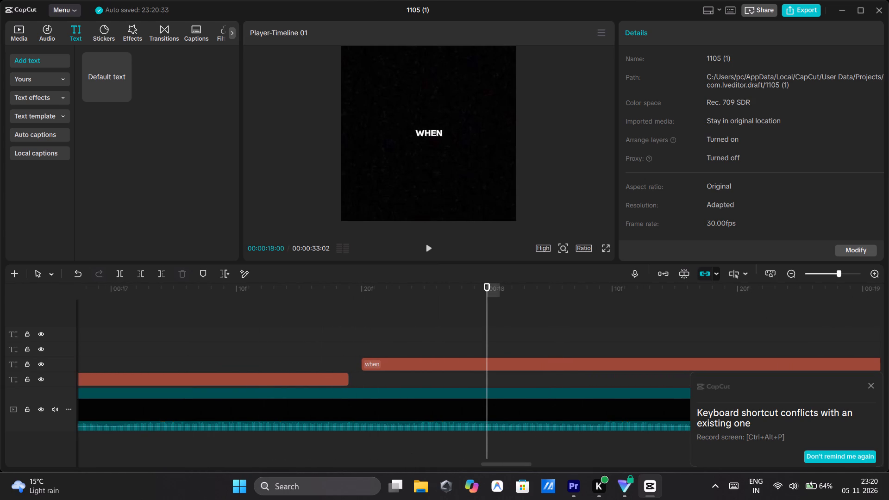
pyautogui.moveTo(364, 367); pyautogui.dragTo(413, 374)
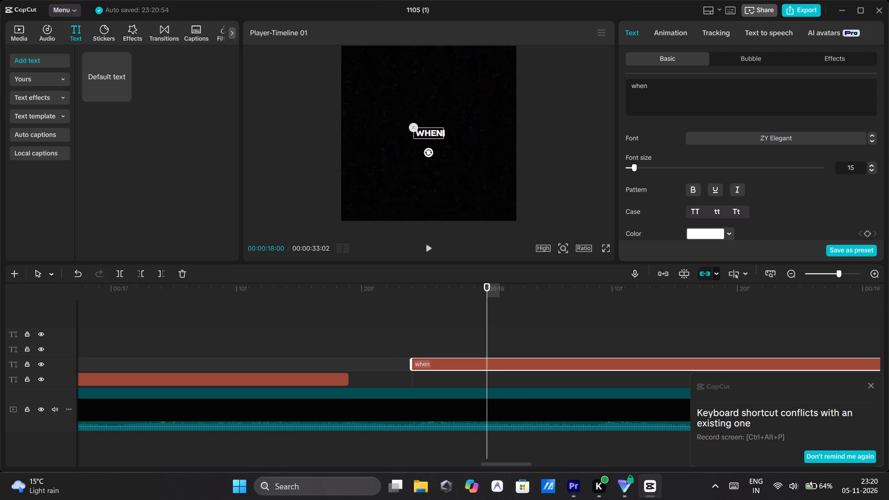
# Replay the "when" clip repeatedly from just before its start to listen for where the following word begins.
pyautogui.click(378, 321)
pyautogui.click(428, 250)
pyautogui.click(428, 250)
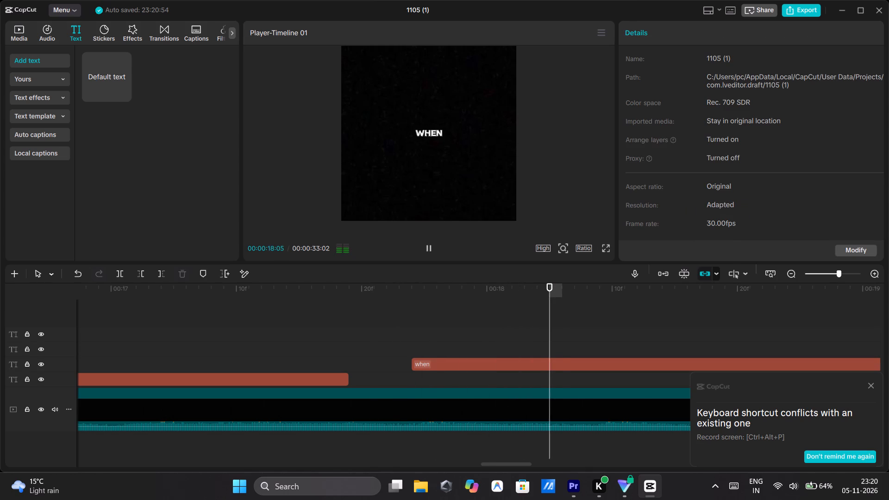
pyautogui.hscroll(-1, 450, 299)
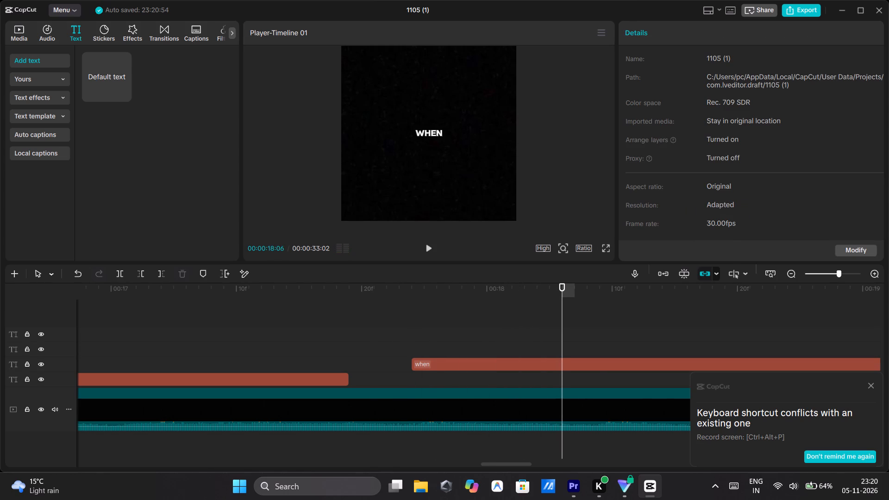
pyautogui.doubleClick(429, 245)
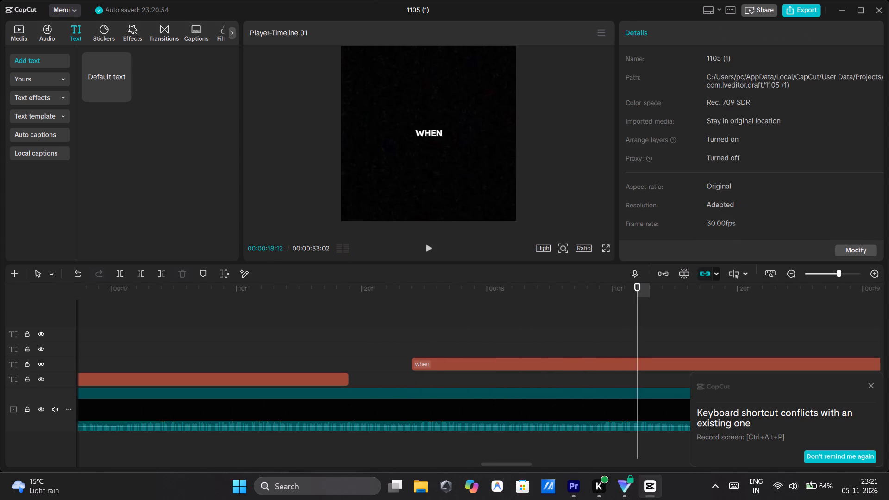
pyautogui.click(383, 306)
pyautogui.click(431, 247)
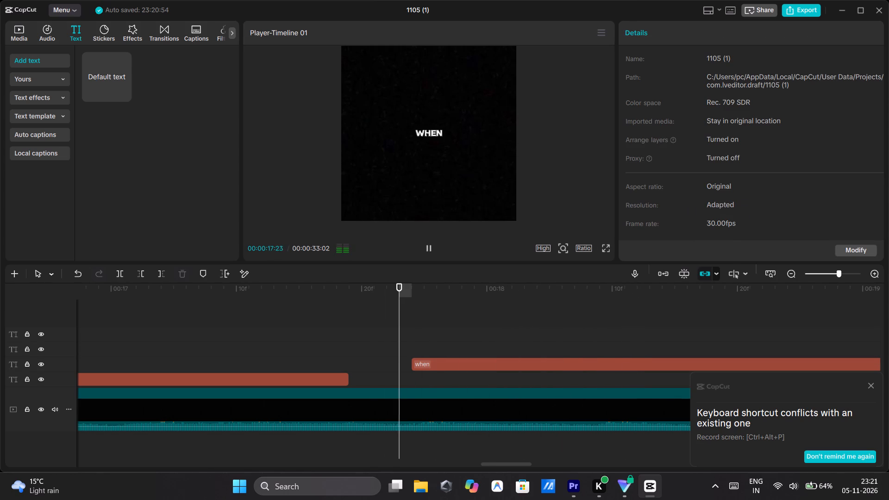
pyautogui.click(431, 247)
pyautogui.click(431, 247)
pyautogui.click(431, 247)
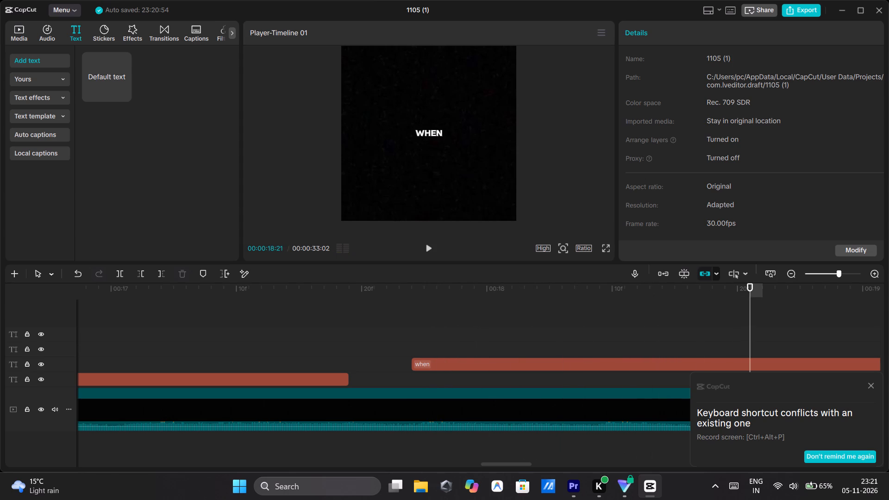
# Split the "when" text clip at 00:00:18:07, where the following word begins.
pyautogui.click(397, 317)
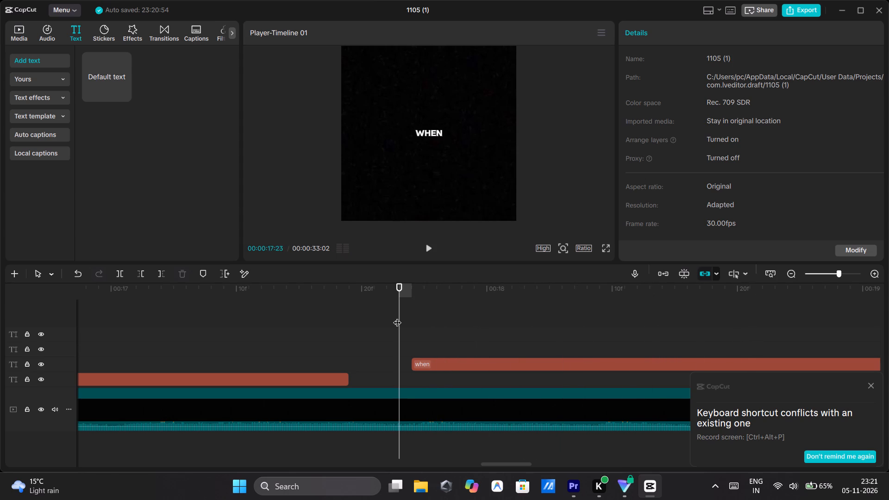
pyautogui.click(428, 244)
pyautogui.click(428, 244)
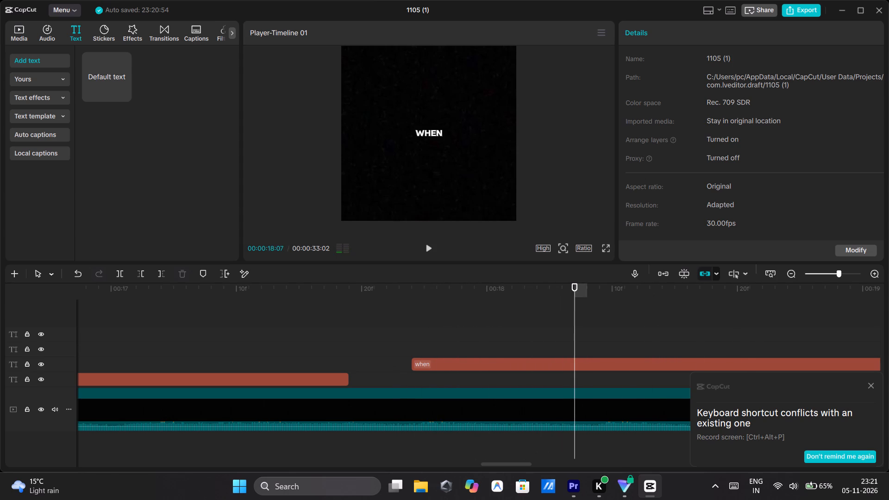
pyautogui.click(569, 361)
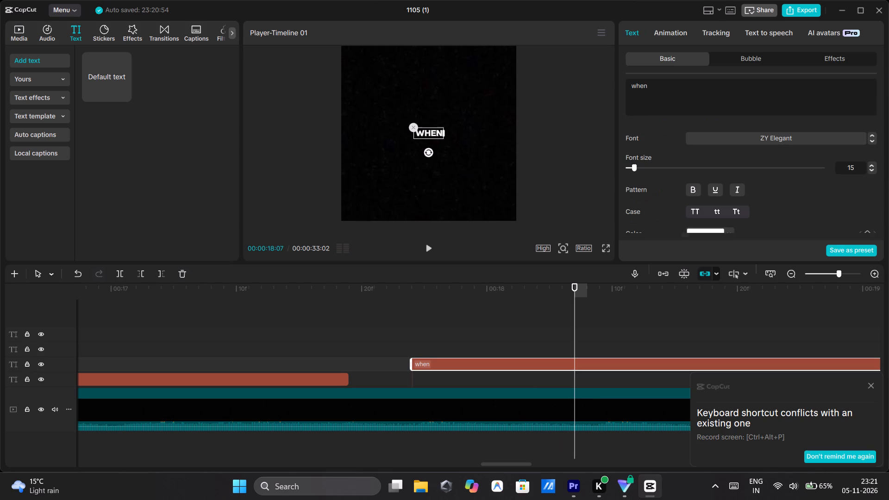
pyautogui.hotkey('ctrl', 'b')
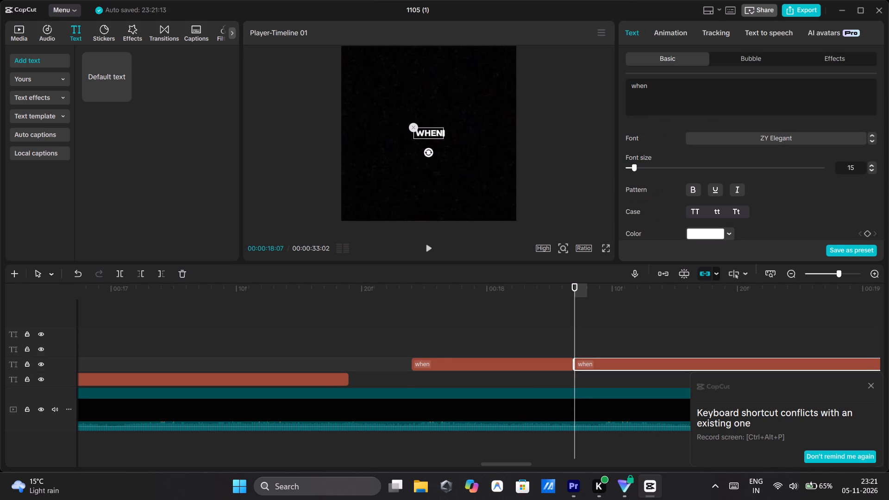
# Replace the text of the second "when" clip with "i'am".
pyautogui.click(734, 82)
pyautogui.press('BackSpace')
pyautogui.press('BackSpace')
pyautogui.press('BackSpace')
pyautogui.press('BackSpace')
pyautogui.press('BackSpace')
pyautogui.press('BackSpace')
pyautogui.press('BackSpace')
pyautogui.press('BackSpace')
pyautogui.press('BackSpace')
pyautogui.press('BackSpace')
pyautogui.press('BackSpace')
pyautogui.press('BackSpace')
pyautogui.press('BackSpace')
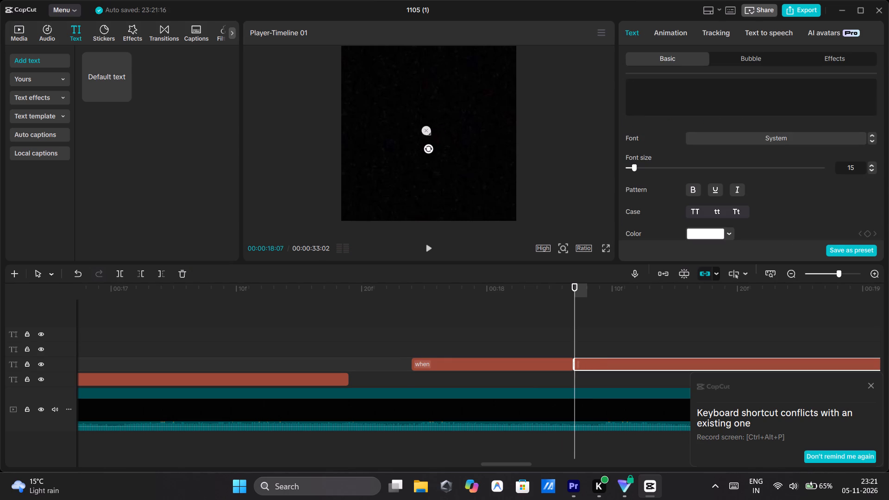
pyautogui.press('i')
pyautogui.press('.')
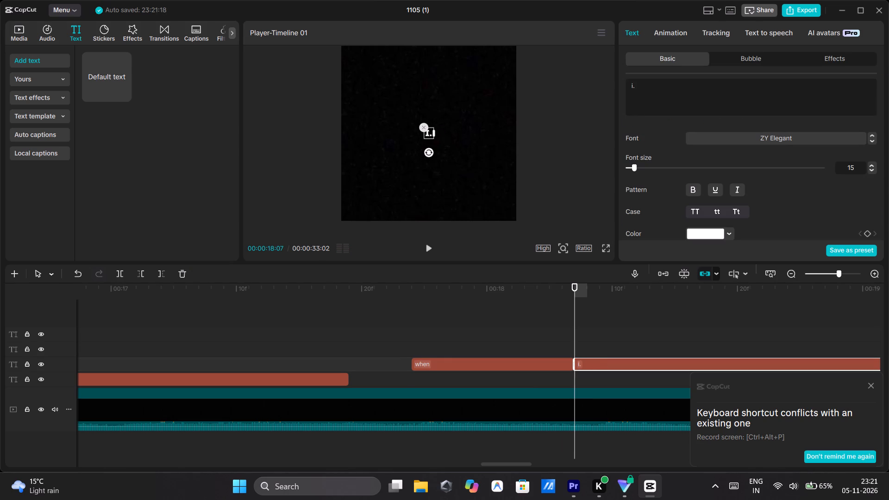
pyautogui.press('BackSpace')
pyautogui.write("'am")
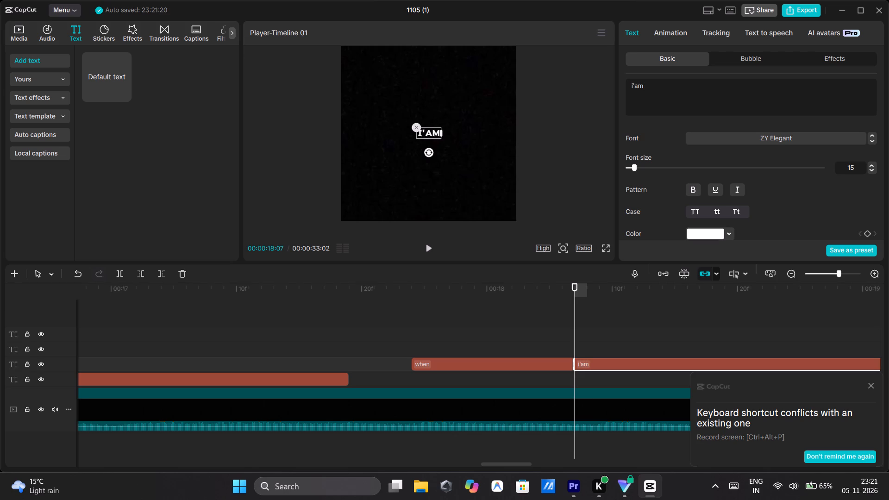
# Split the "i'am" text clip at 00:00:18:11, leaving the video clip uncut.
pyautogui.hscroll(-1, 593, 327)
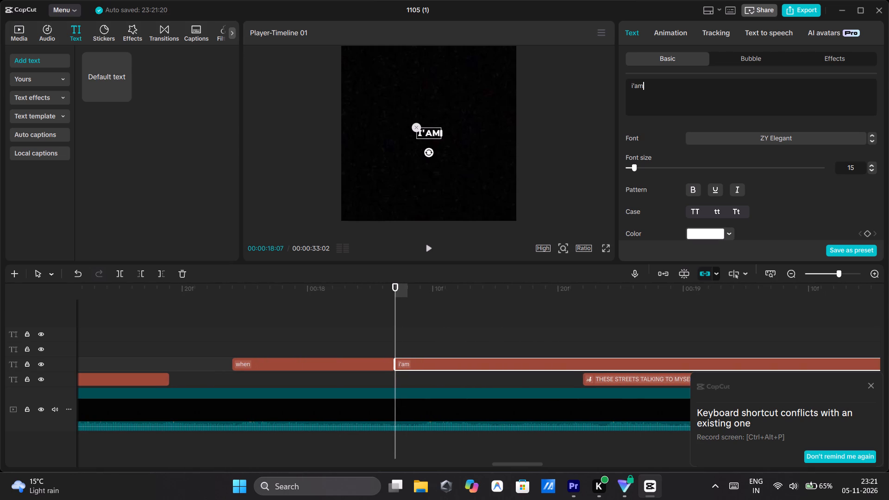
pyautogui.hscroll(-1, 593, 327)
pyautogui.hscroll(-1, 488, 346)
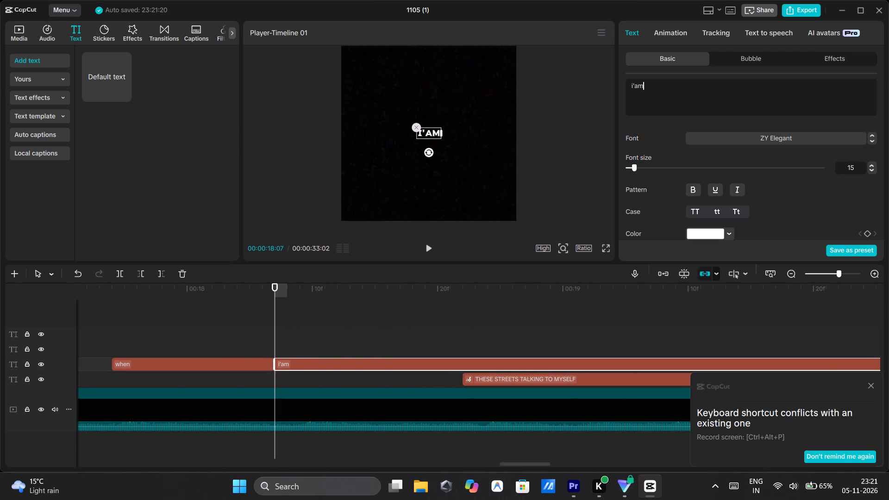
pyautogui.click(388, 327)
pyautogui.click(316, 360)
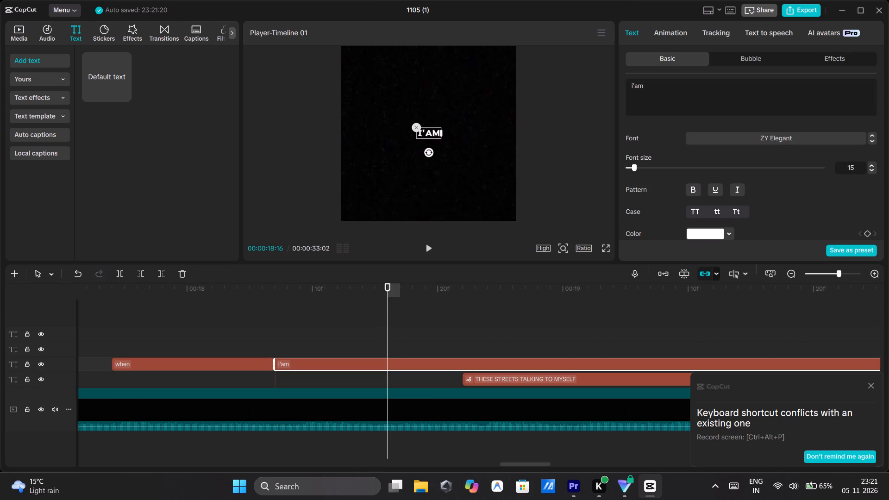
pyautogui.doubleClick(333, 312)
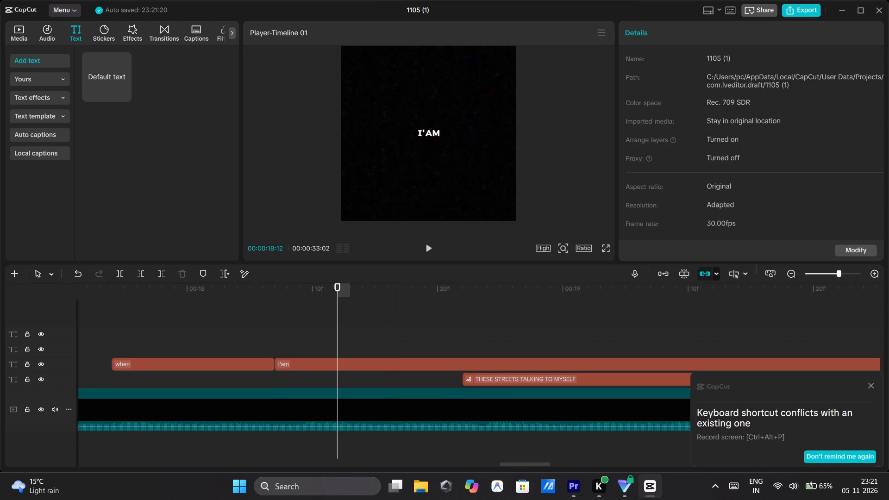
pyautogui.moveTo(336, 309); pyautogui.dragTo(329, 310)
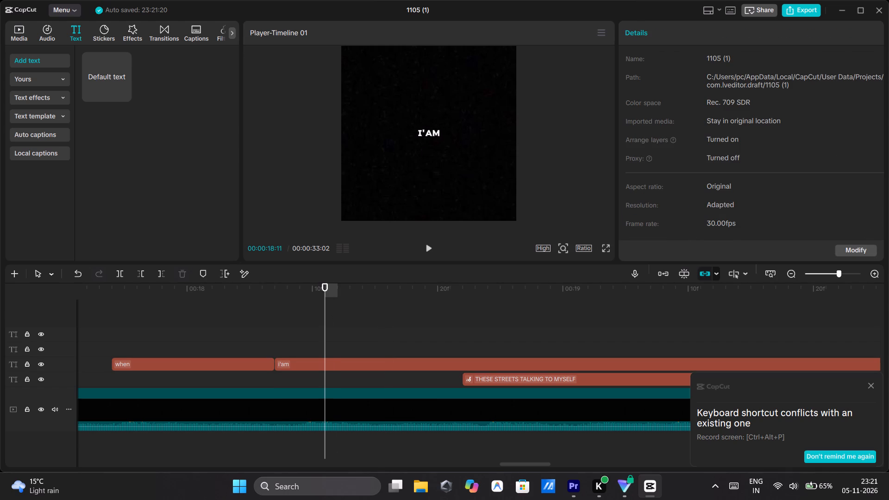
pyautogui.hotkey('ctrl', 'b')
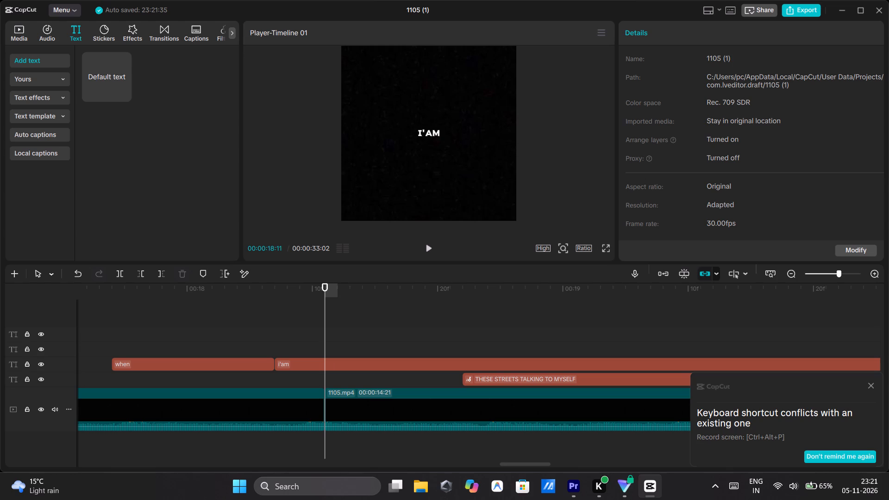
pyautogui.click(81, 272)
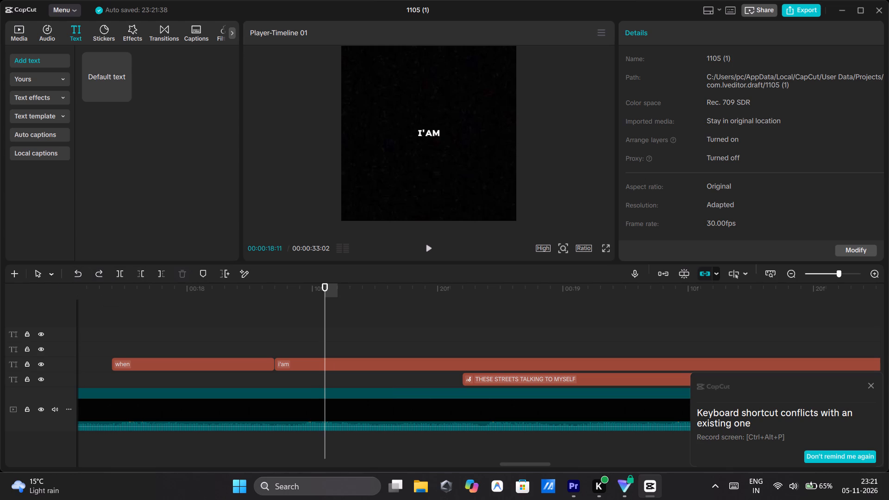
pyautogui.click(351, 365)
pyautogui.hotkey('ctrl', 'b')
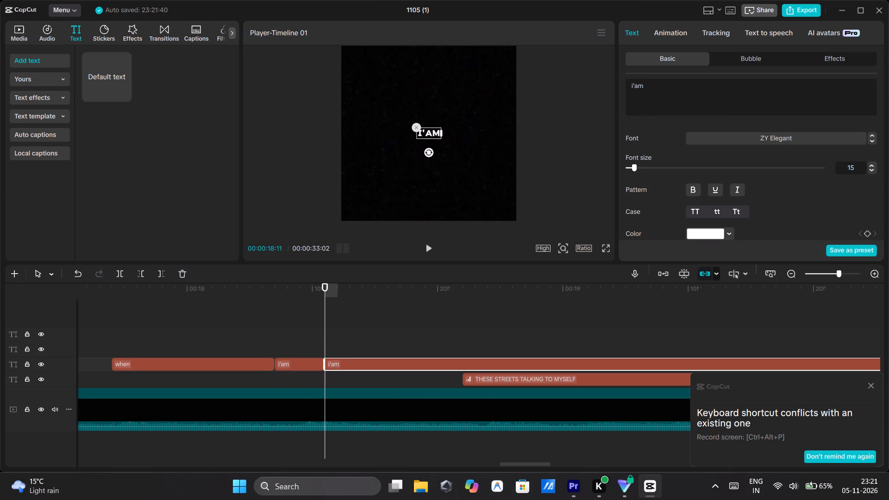
# Replace the text of the second "i'am" clip with "vulnerable".
pyautogui.click(667, 87)
pyautogui.press('BackSpace')
pyautogui.press('BackSpace')
pyautogui.press('BackSpace')
pyautogui.press('BackSpace')
pyautogui.press('BackSpace')
pyautogui.press('BackSpace')
pyautogui.press('BackSpace')
pyautogui.press('BackSpace')
pyautogui.press('BackSpace')
pyautogui.press('BackSpace')
pyautogui.press('BackSpace')
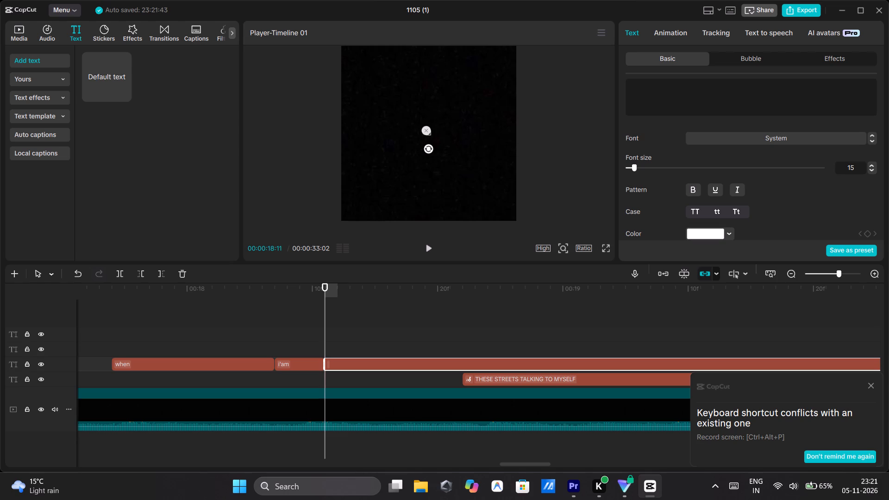
pyautogui.write('vul')
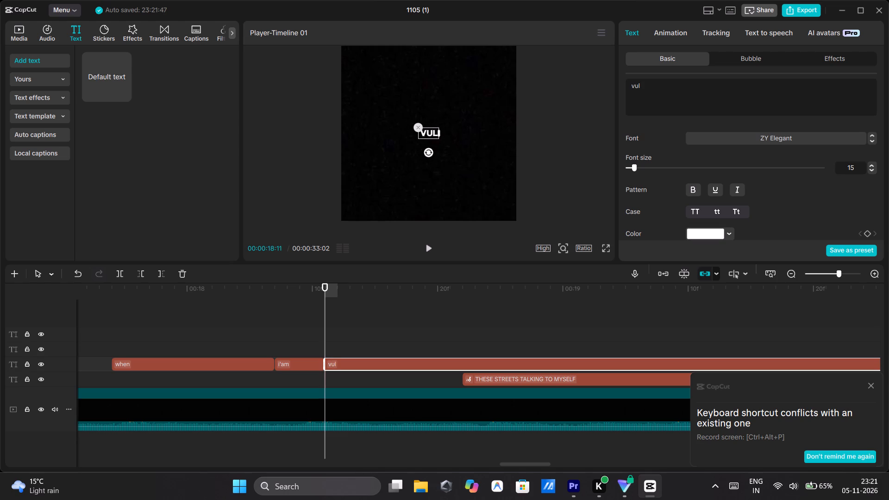
pyautogui.write('nera')
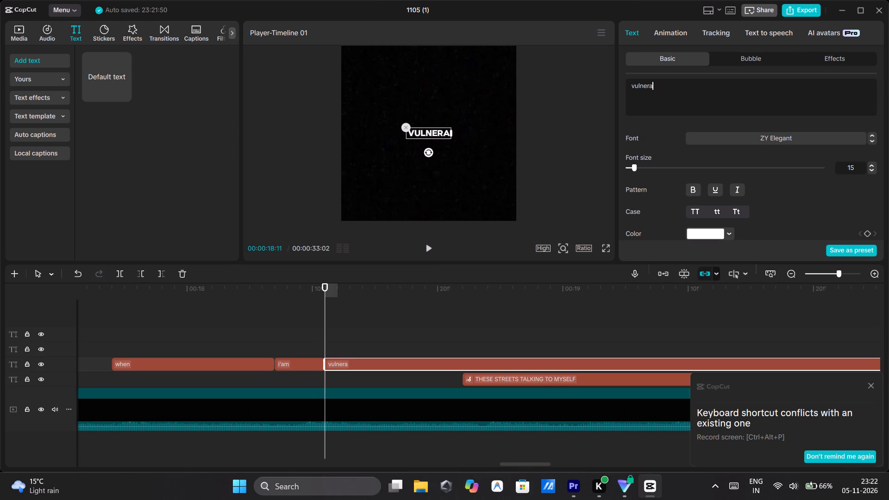
pyautogui.write('ble')
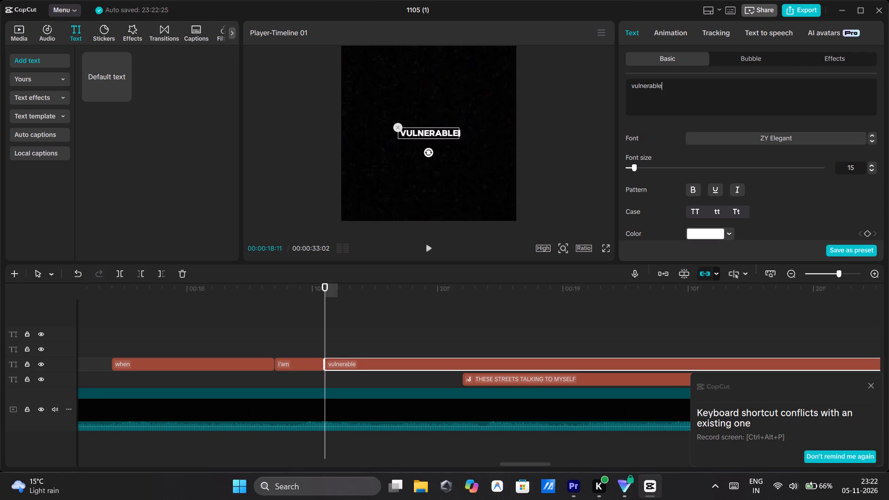
# Play the lyrics from 00:00:13:27 through the "vulnerable" clip into "CONVERSATION OVERLOAD" to review their sync with the audio.
pyautogui.click(183, 308)
pyautogui.moveTo(183, 308); pyautogui.dragTo(39, 348)
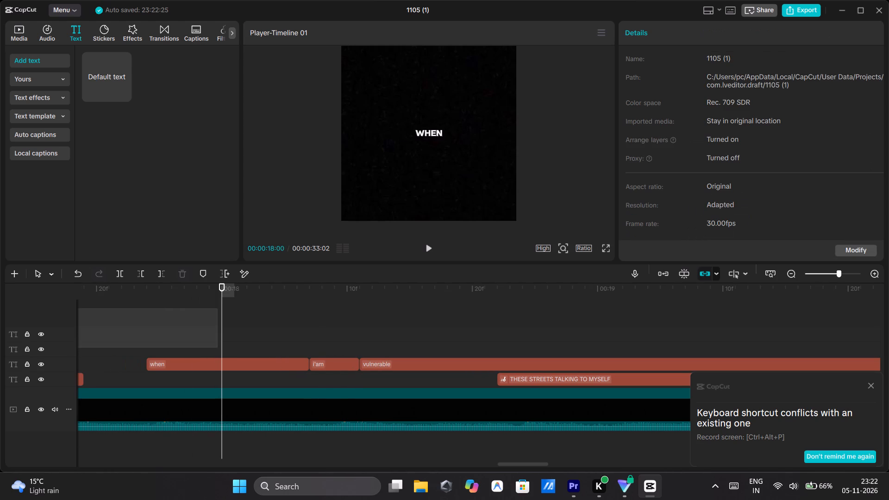
pyautogui.click(98, 302)
pyautogui.moveTo(98, 302); pyautogui.dragTo(22, 327)
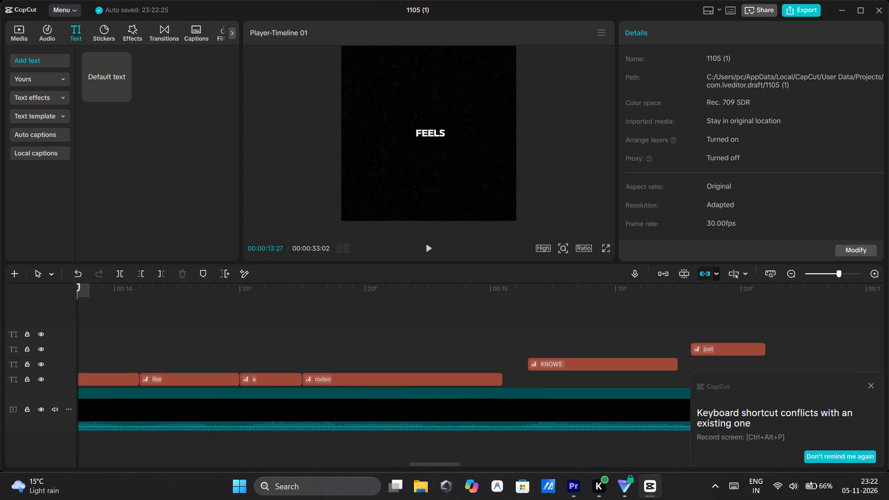
pyautogui.click(431, 246)
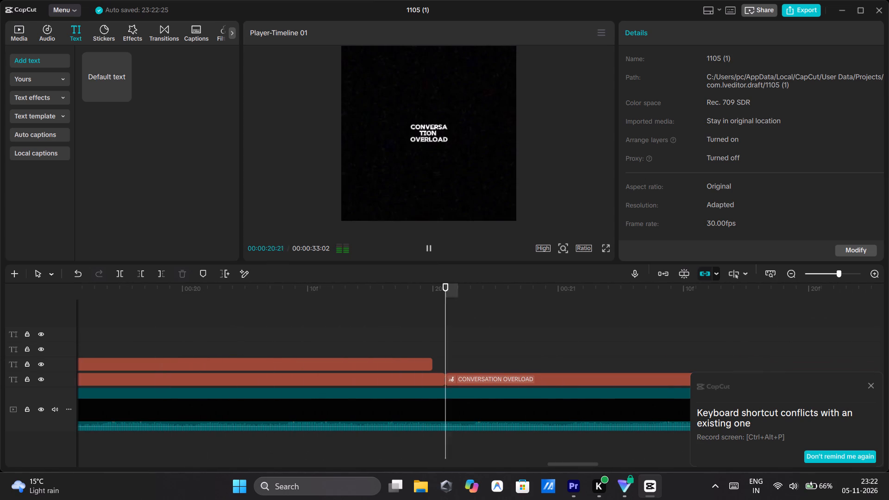
pyautogui.click(435, 251)
# Replay the "when", "i'am" and "vulnerable" clips from about 00:00:17:22 to check their word timing against the audio.
pyautogui.hscroll(4, 347, 350)
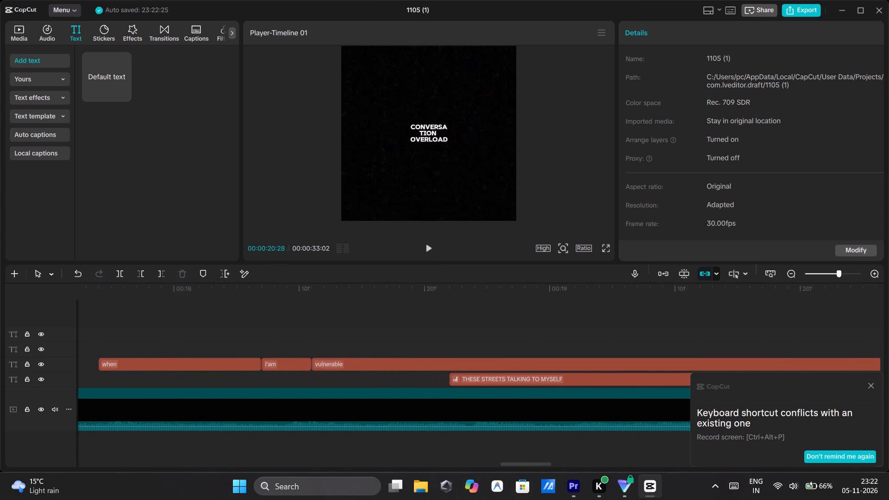
pyautogui.hscroll(1, 347, 350)
pyautogui.click(382, 345)
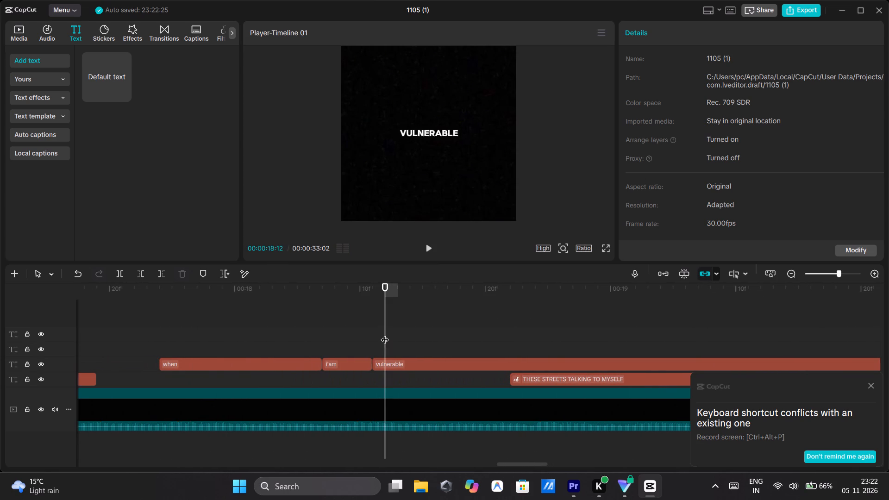
pyautogui.moveTo(385, 334); pyautogui.dragTo(160, 362)
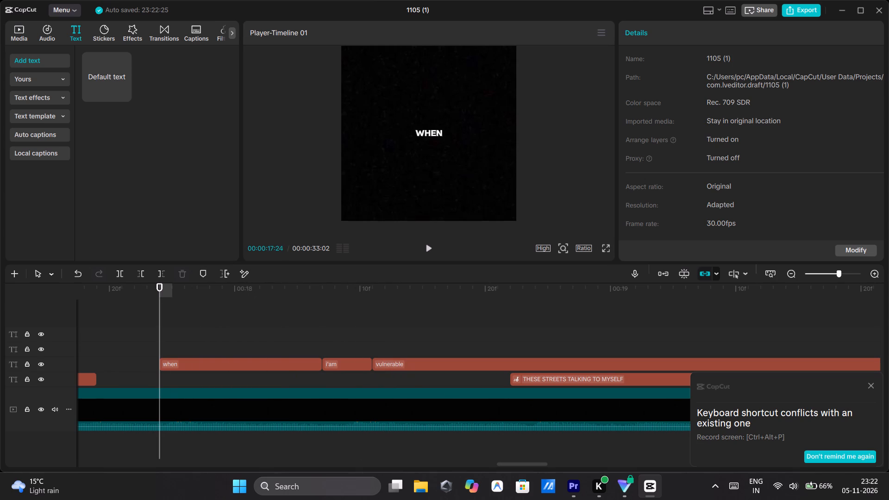
pyautogui.click(428, 249)
pyautogui.click(428, 249)
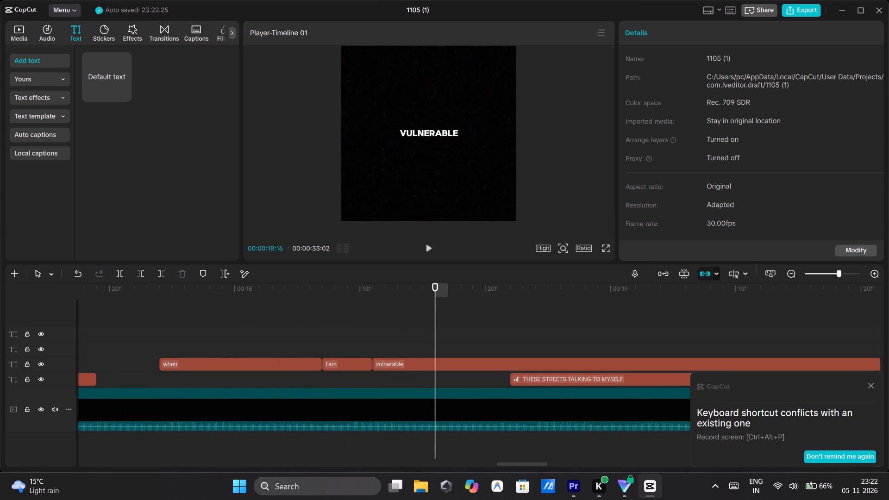
pyautogui.click(131, 338)
pyautogui.click(435, 243)
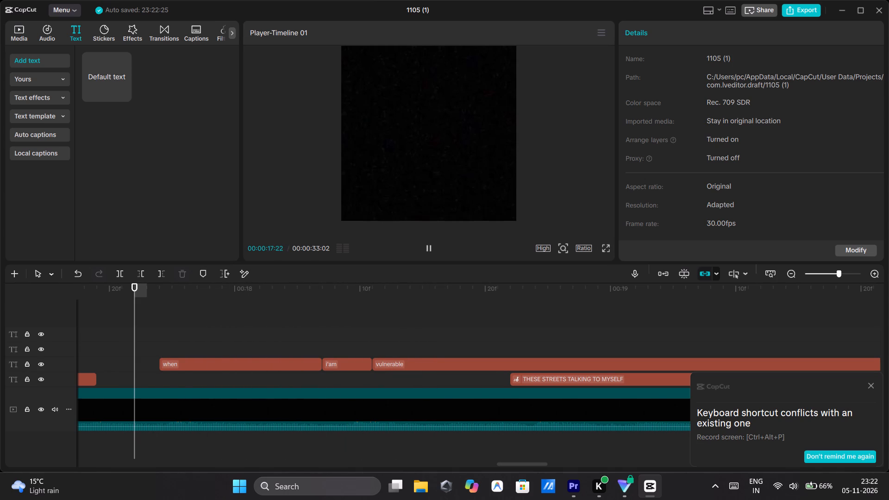
pyautogui.click(435, 243)
pyautogui.doubleClick(435, 243)
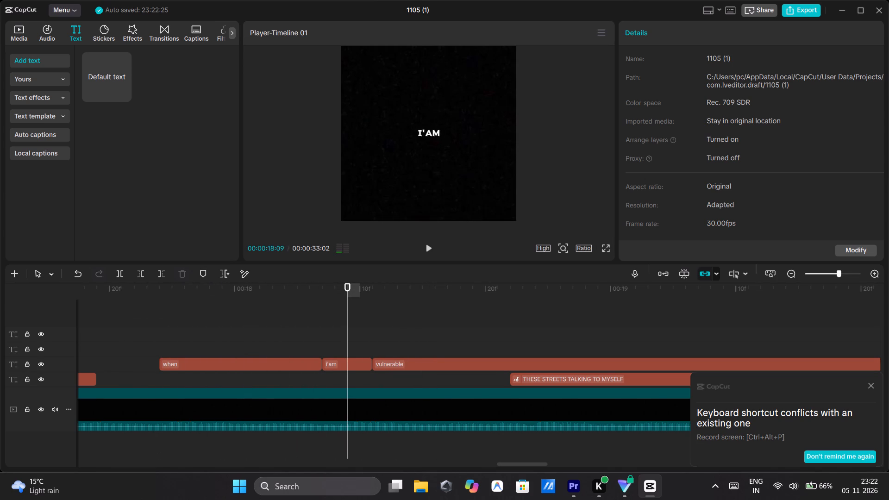
pyautogui.click(435, 243)
pyautogui.click(435, 243)
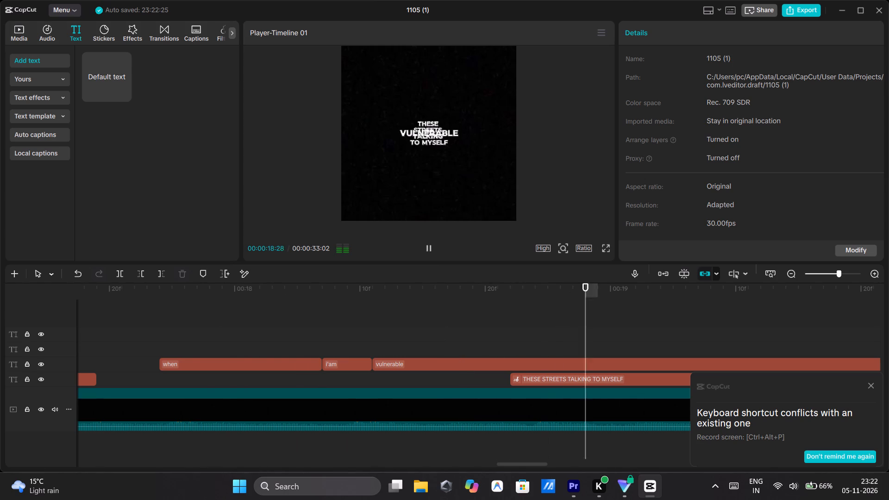
pyautogui.click(140, 321)
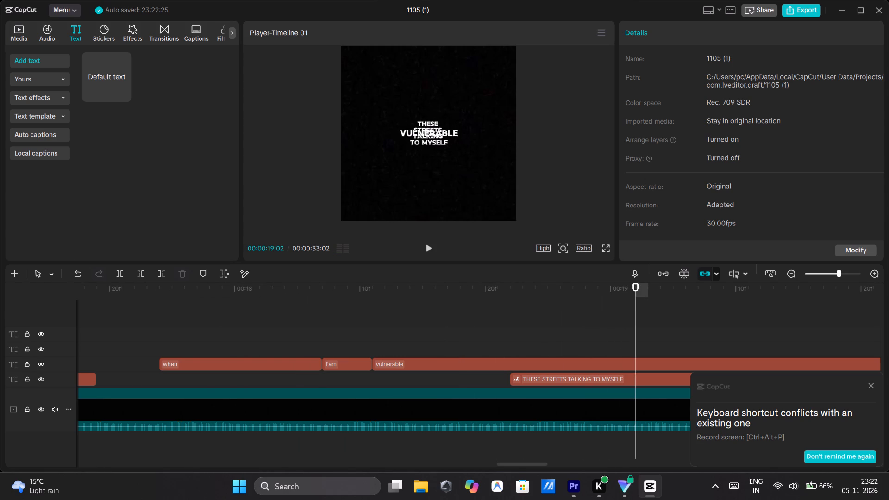
# Replay the "i'am" and "vulnerable" lyrics, and move the "vulnerable" clip later to start at about 00:00:18:18.
pyautogui.click(429, 244)
pyautogui.click(429, 244)
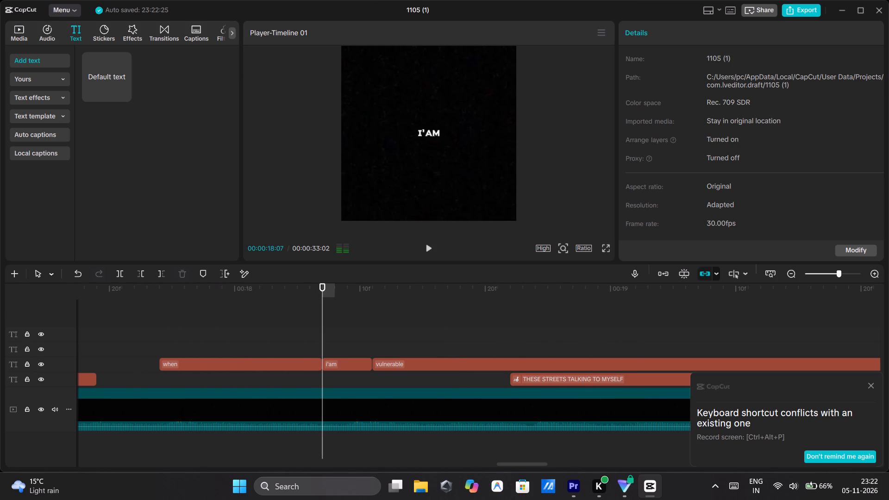
pyautogui.click(429, 244)
pyautogui.click(429, 244)
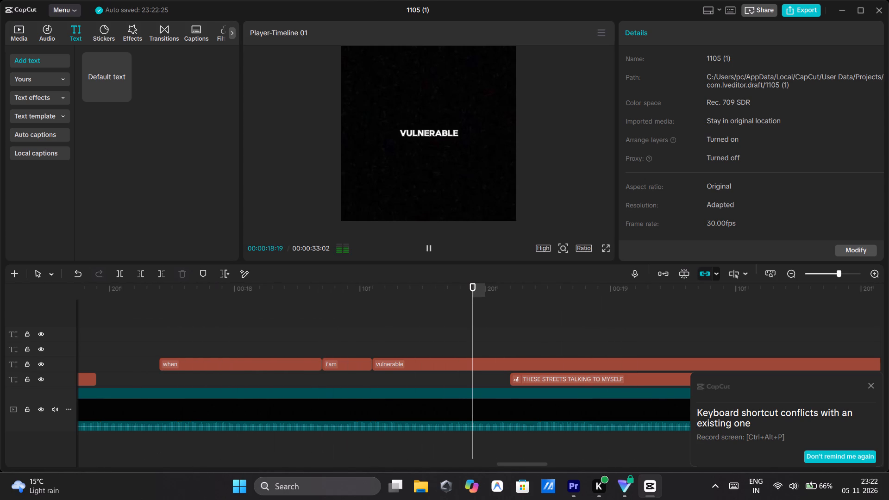
pyautogui.moveTo(454, 363); pyautogui.dragTo(536, 364)
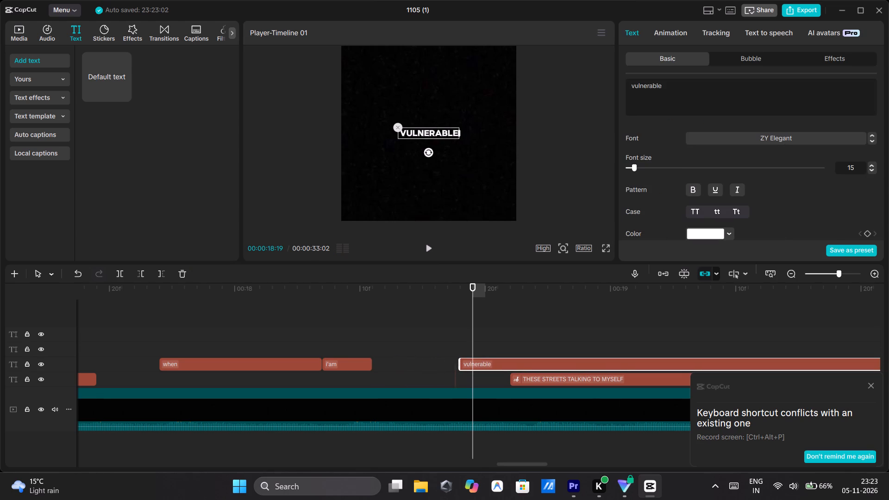
# Extend the end of the "i'am" clip to about 00:00:18:13.
pyautogui.moveTo(370, 362); pyautogui.dragTo(389, 362)
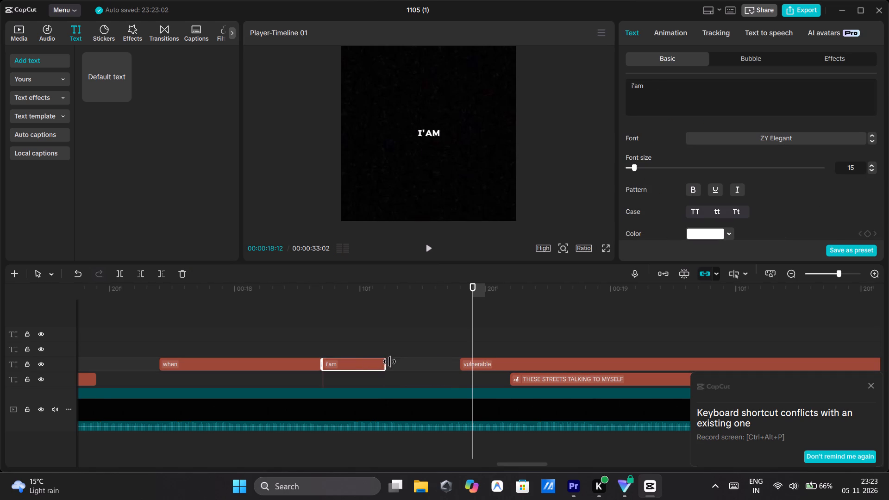
pyautogui.moveTo(389, 362); pyautogui.dragTo(391, 361)
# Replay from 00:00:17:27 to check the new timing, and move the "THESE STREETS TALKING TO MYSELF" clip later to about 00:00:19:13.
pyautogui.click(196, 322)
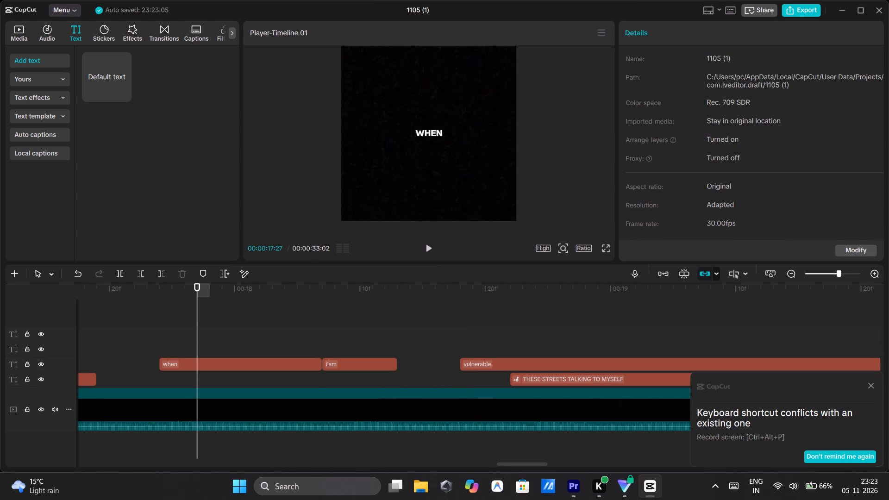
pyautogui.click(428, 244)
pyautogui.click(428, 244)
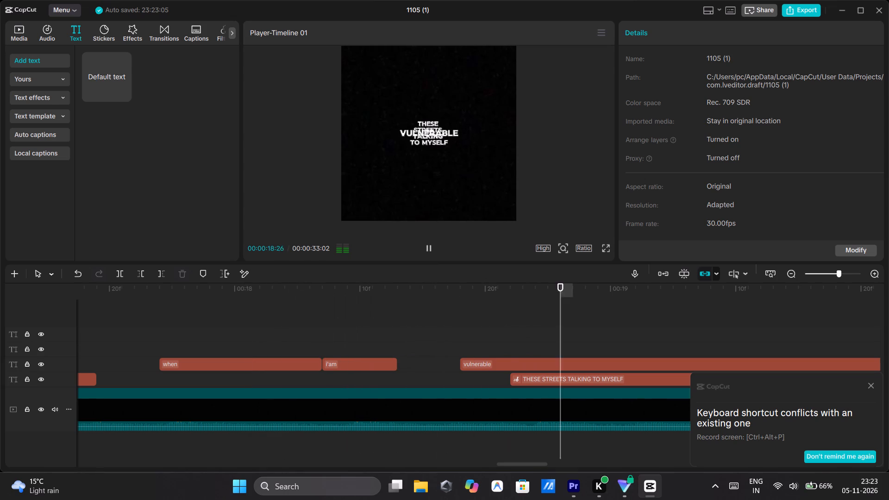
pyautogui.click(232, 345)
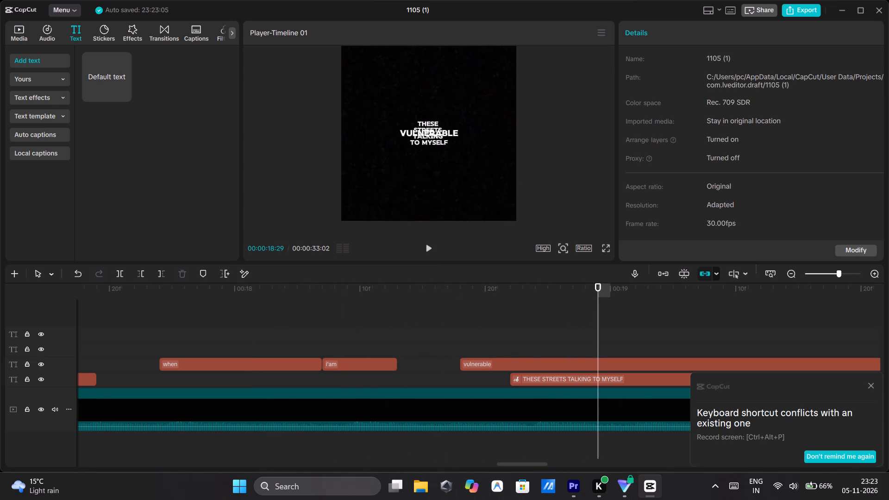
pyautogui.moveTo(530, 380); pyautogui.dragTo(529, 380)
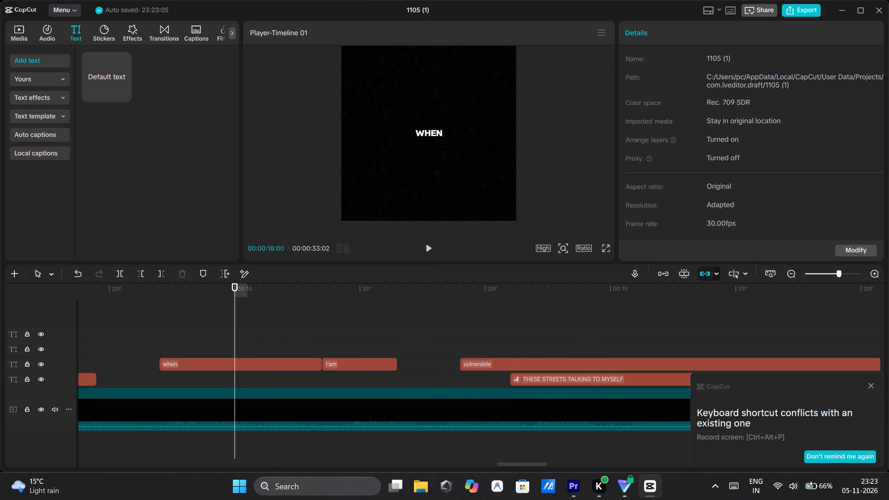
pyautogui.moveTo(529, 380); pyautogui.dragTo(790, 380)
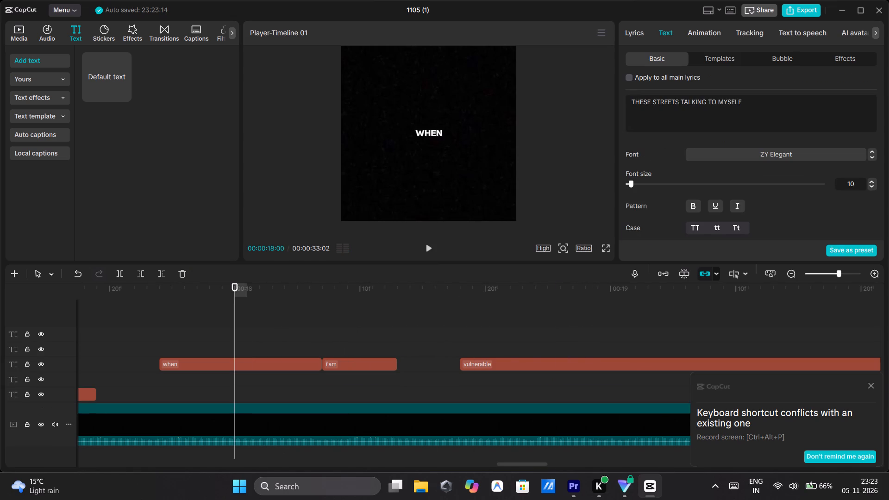
# Play from 00:00:18:00 to find where the word "vulnerable" ends, and split its text clip at 00:00:19:04.
pyautogui.click(430, 250)
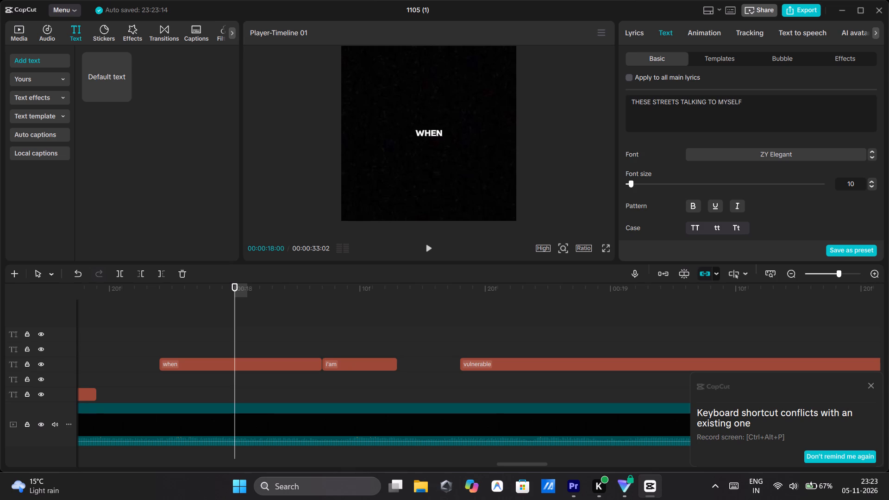
pyautogui.click(430, 250)
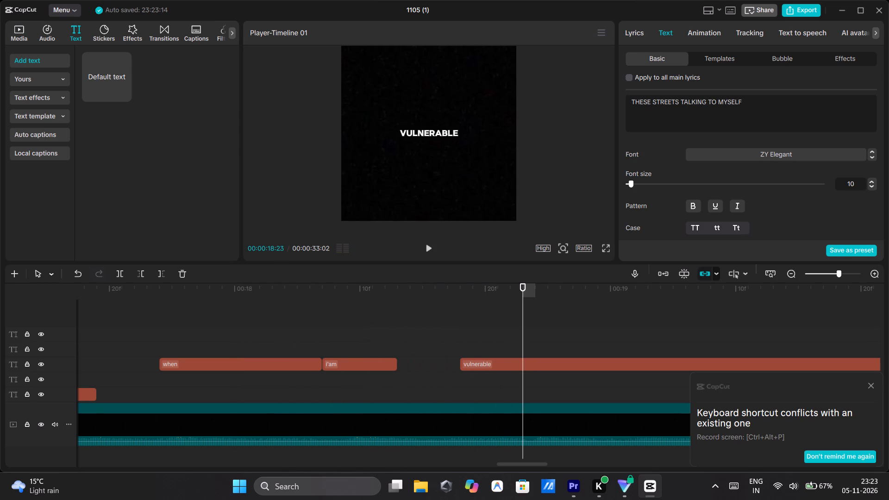
pyautogui.click(430, 250)
pyautogui.click(430, 250)
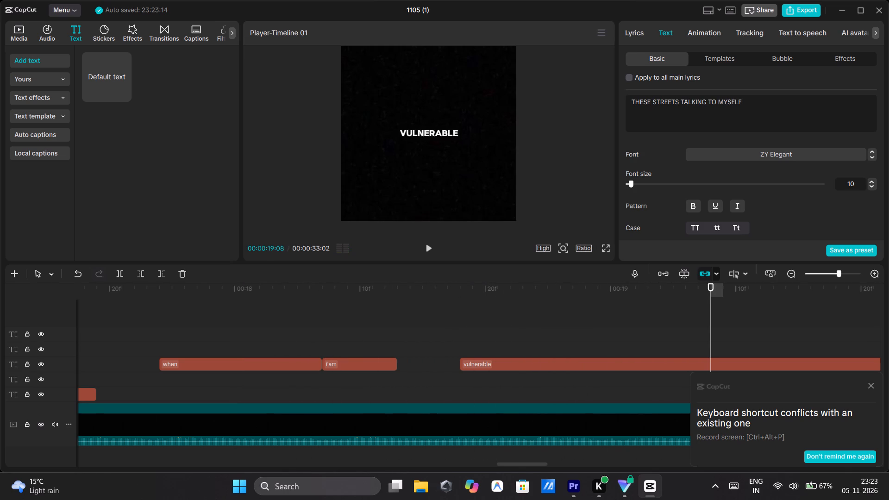
pyautogui.click(650, 307)
pyautogui.moveTo(650, 307); pyautogui.dragTo(658, 307)
pyautogui.click(637, 364)
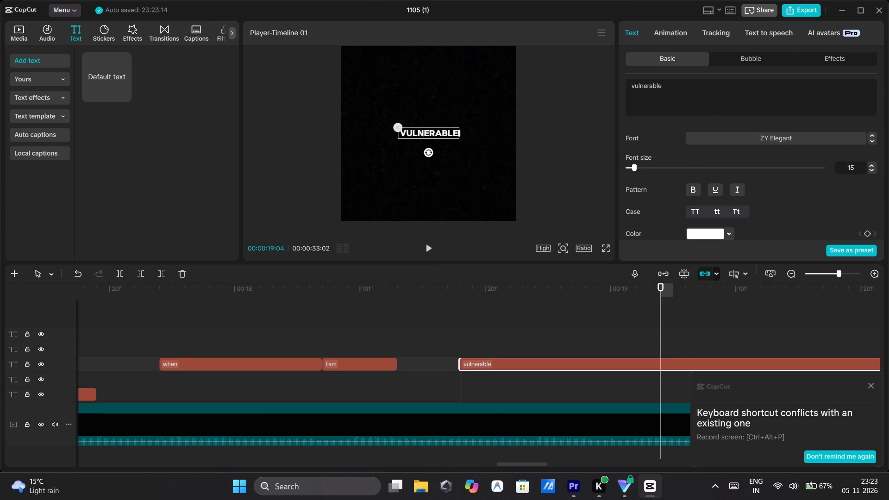
pyautogui.hotkey('ctrl', 'b')
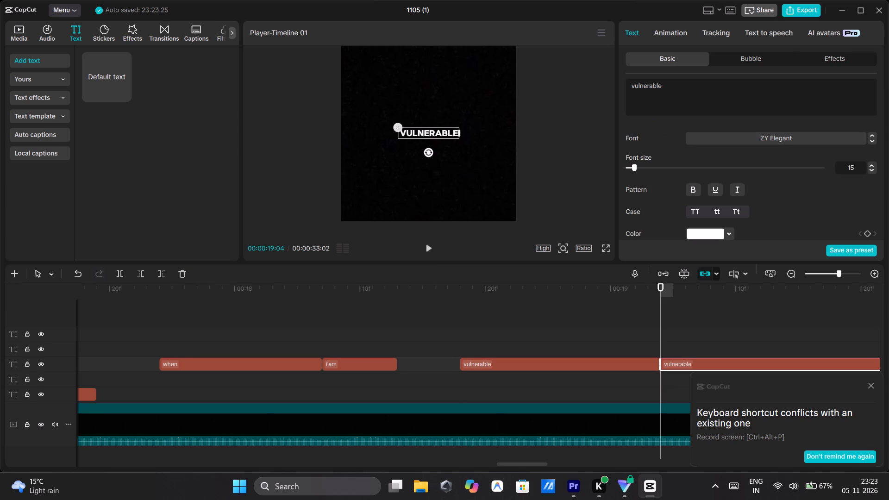
# Replace the text of the second "vulnerable" clip with "he's".
pyautogui.click(688, 93)
pyautogui.press('BackSpace')
pyautogui.press('BackSpace')
pyautogui.press('BackSpace')
pyautogui.press('BackSpace')
pyautogui.press('BackSpace')
pyautogui.press('BackSpace')
pyautogui.press('BackSpace')
pyautogui.press('BackSpace')
pyautogui.press('BackSpace')
pyautogui.press('BackSpace')
pyautogui.press('BackSpace')
pyautogui.press('BackSpace')
pyautogui.press('BackSpace')
pyautogui.press('BackSpace')
pyautogui.press('BackSpace')
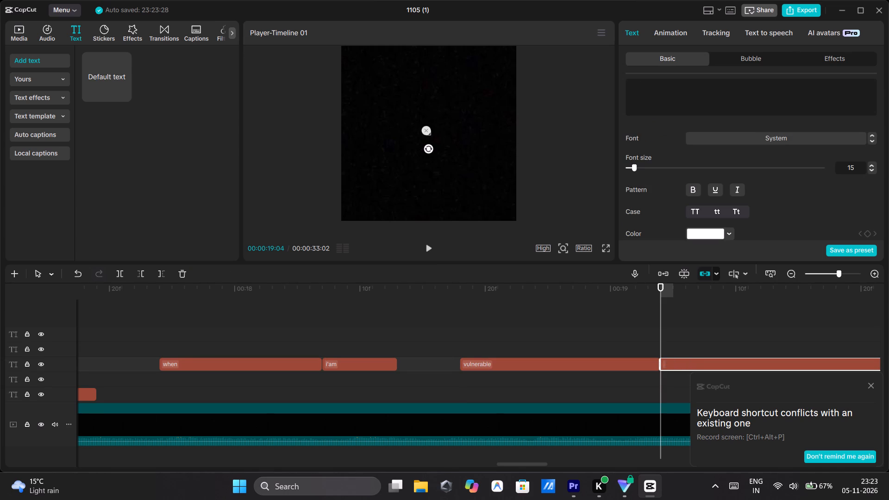
pyautogui.write('he')
pyautogui.write("'s")
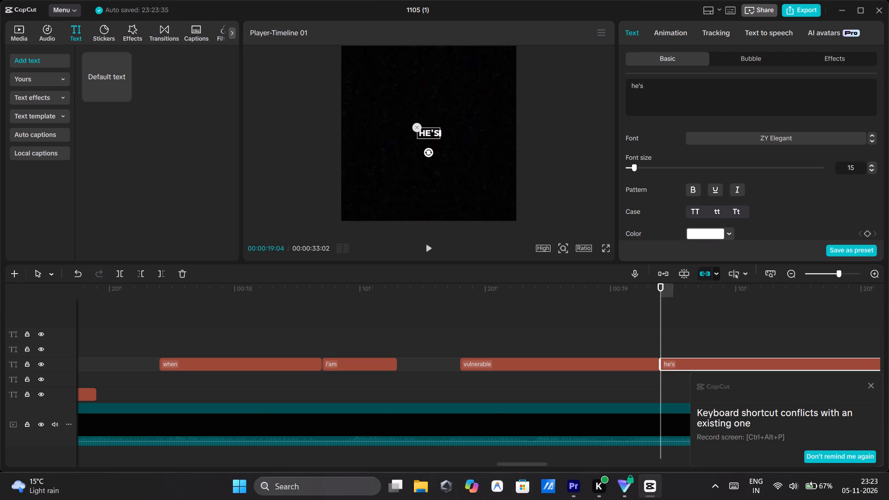
# Move the "THESE STREETS TALKING TO MYSELF" and "CONVERSATION OVERLOAD" clips past the "he's" clip, starting at about 00:00:21:03 and 00:00:21:04.
pyautogui.click(428, 251)
pyautogui.click(428, 251)
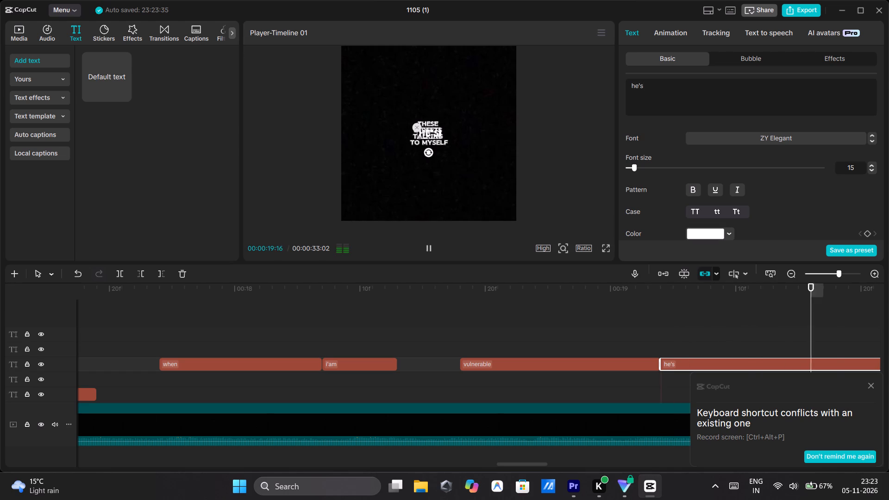
pyautogui.hscroll(-2, 593, 312)
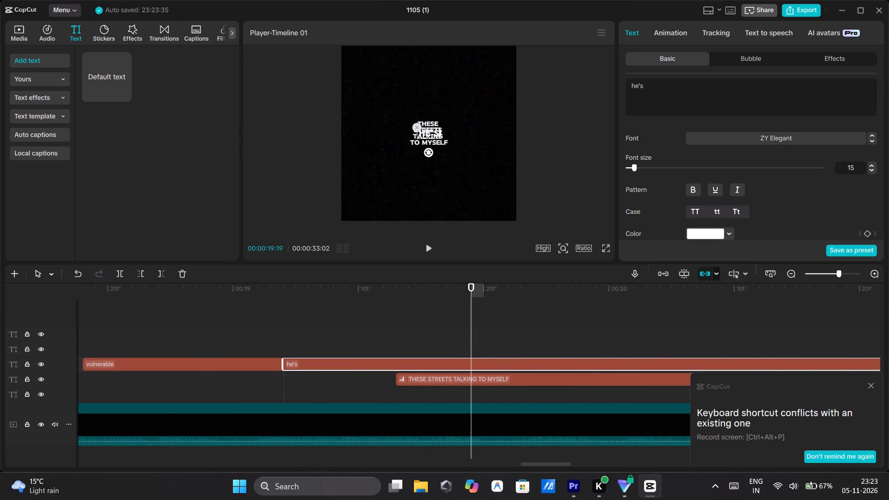
pyautogui.click(466, 314)
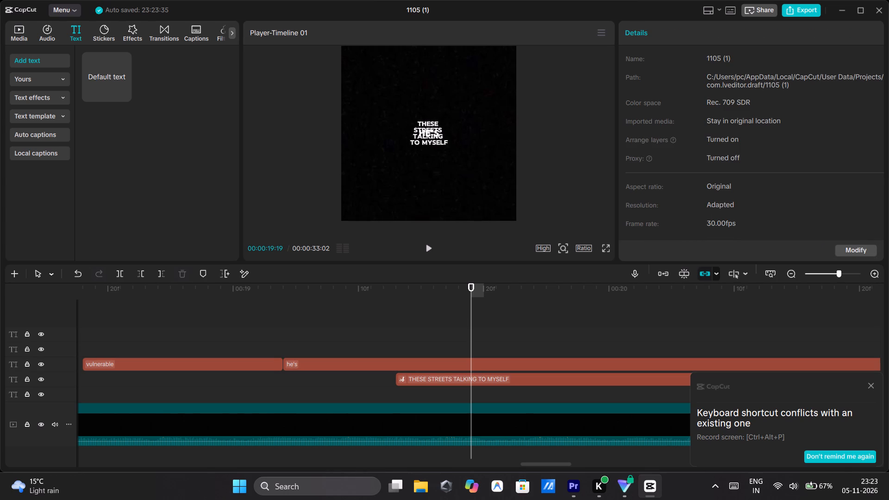
pyautogui.moveTo(450, 377); pyautogui.dragTo(710, 375)
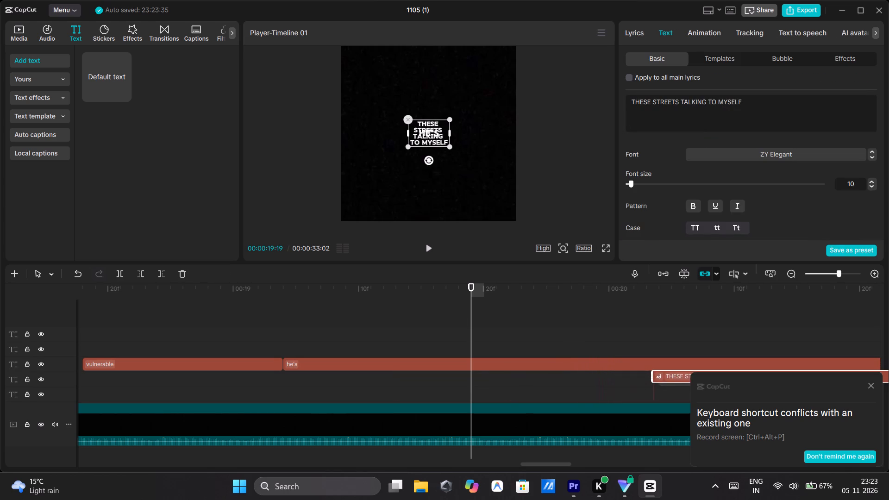
pyautogui.moveTo(710, 375); pyautogui.dragTo(888, 372)
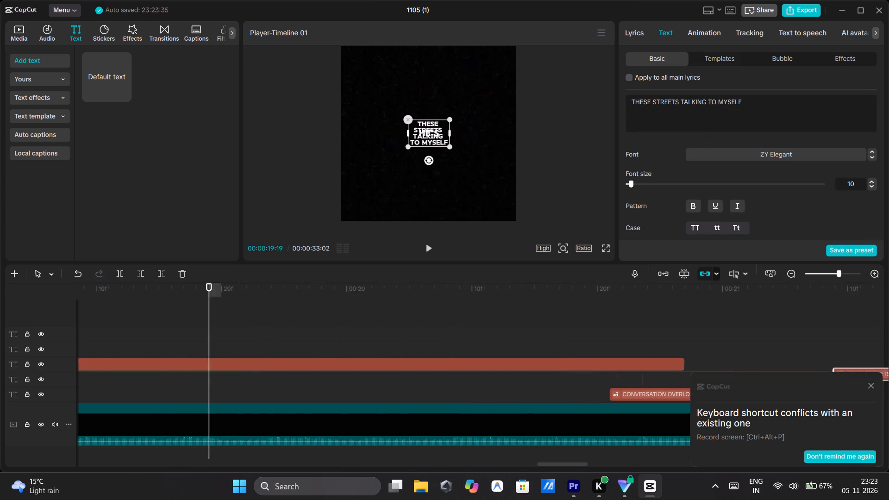
pyautogui.moveTo(888, 372); pyautogui.dragTo(672, 351)
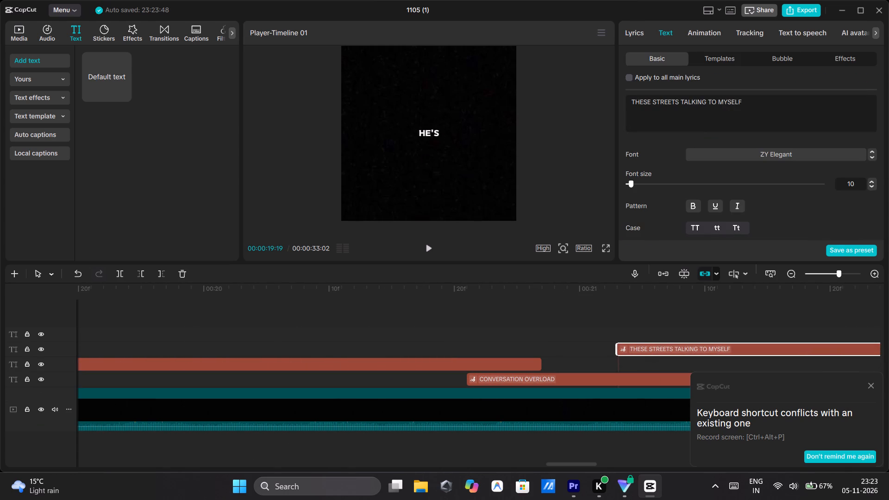
pyautogui.moveTo(575, 380); pyautogui.dragTo(739, 369)
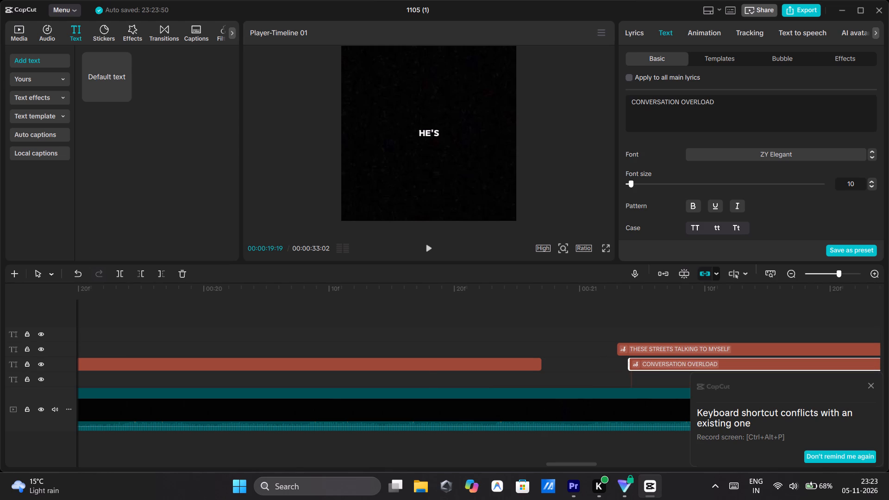
# Go back to the start of the "he's" clip on the timeline.
pyautogui.click(425, 320)
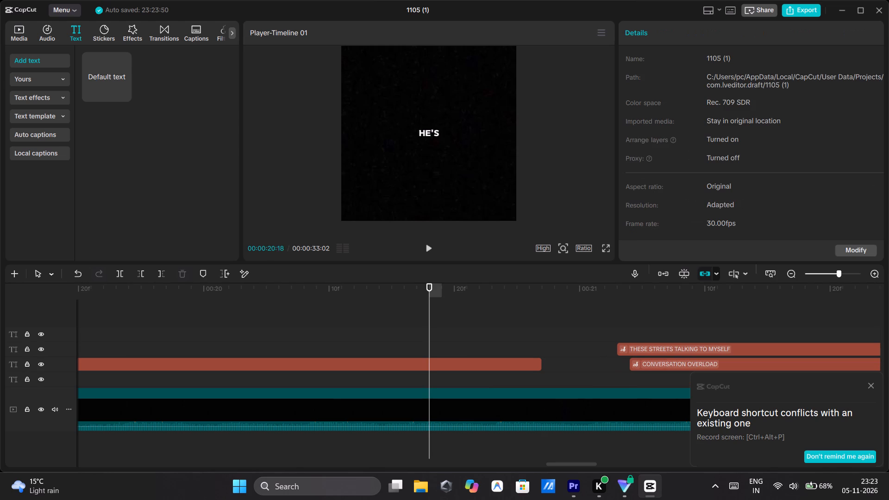
pyautogui.hscroll(2, 357, 343)
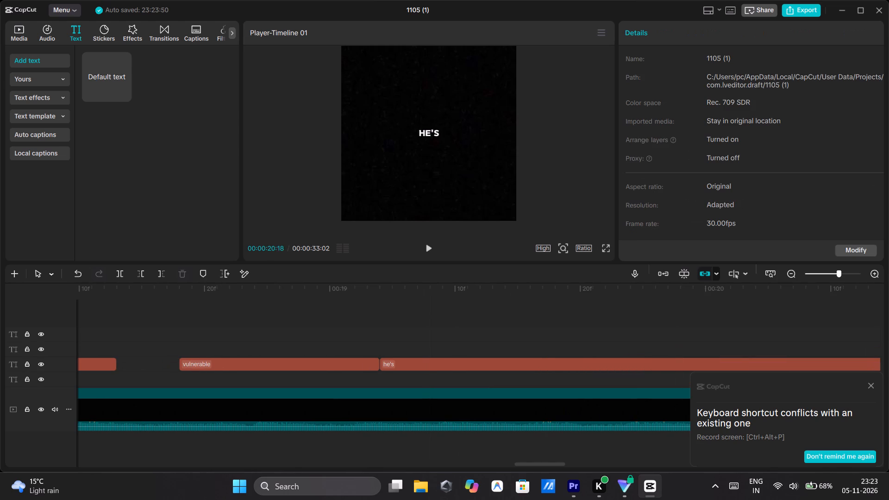